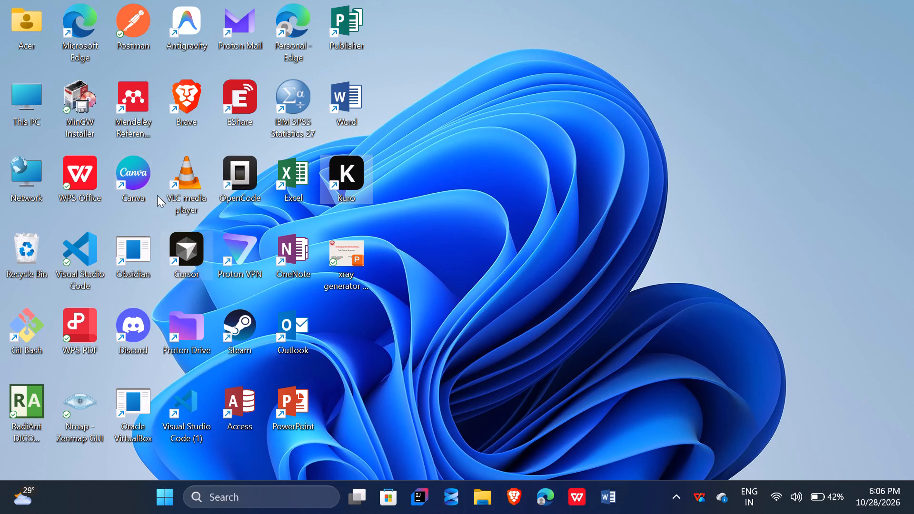
Open Canva and start a new blank presentation after closing the network diagram design.
{"action": "double_click", "coordinate": [142, 171]}
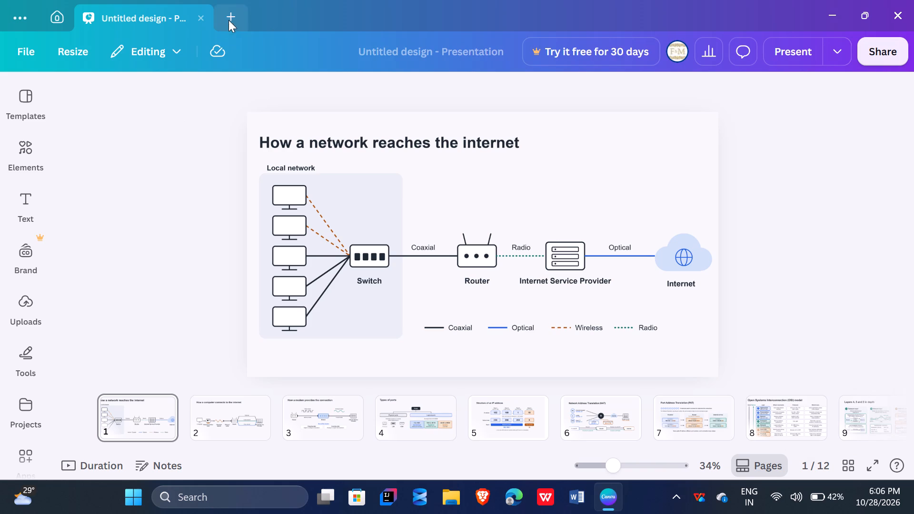
{"action": "left_click", "coordinate": [201, 17]}
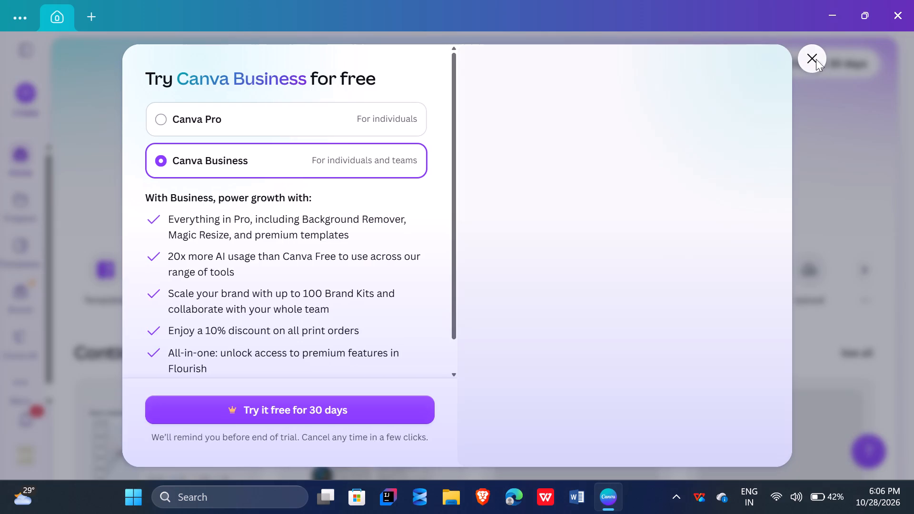
{"action": "left_click", "coordinate": [816, 59]}
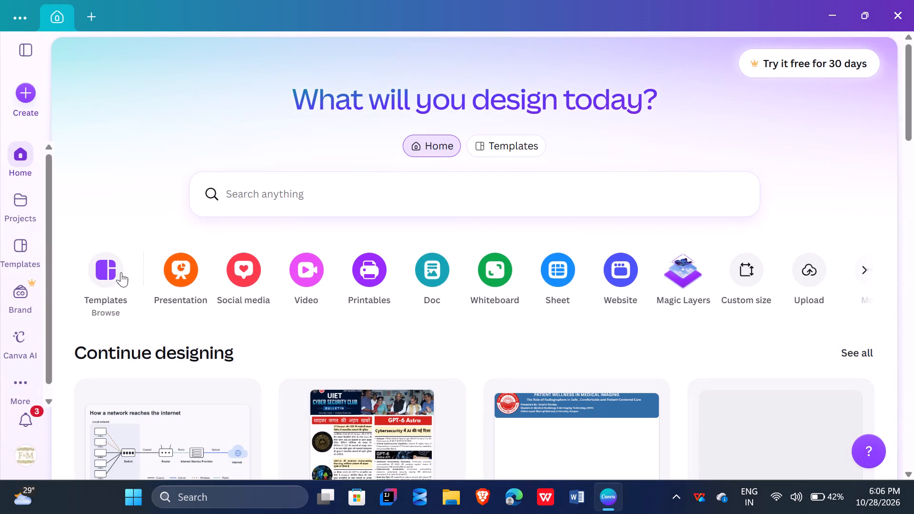
{"action": "left_click", "coordinate": [173, 268]}
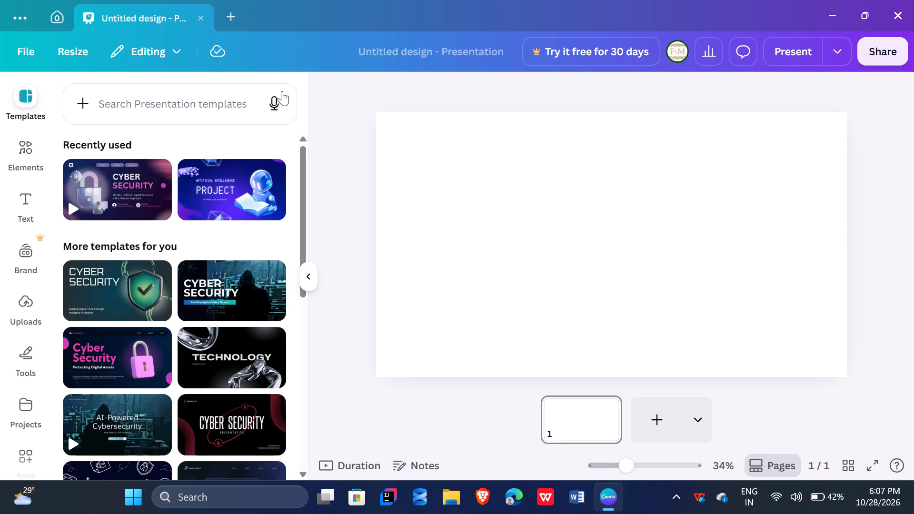
{"action": "left_click", "coordinate": [316, 276]}
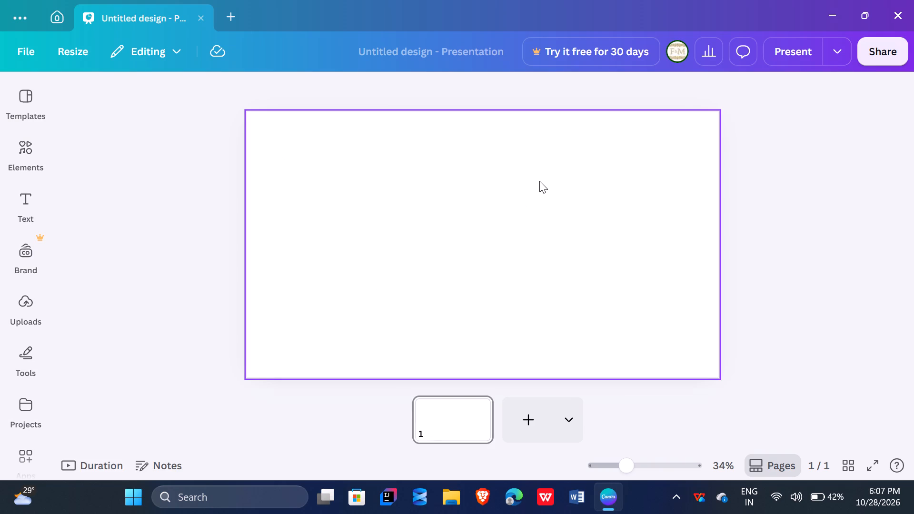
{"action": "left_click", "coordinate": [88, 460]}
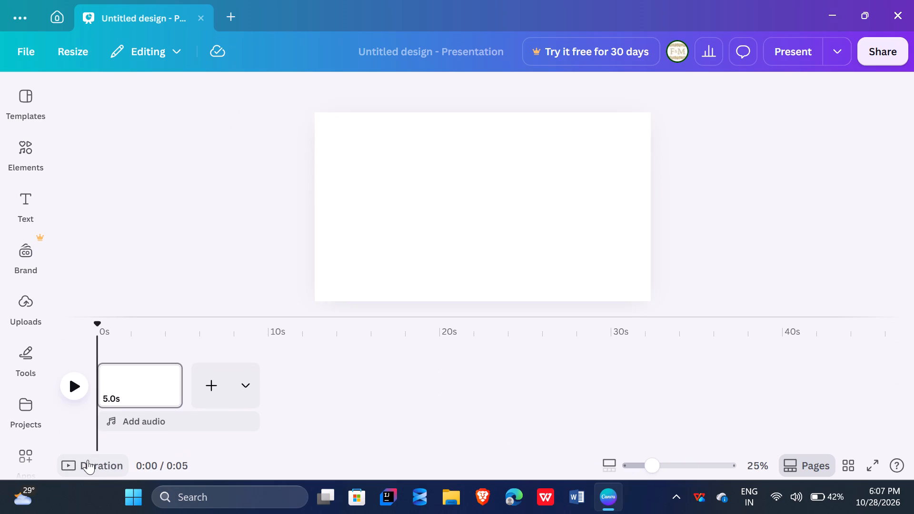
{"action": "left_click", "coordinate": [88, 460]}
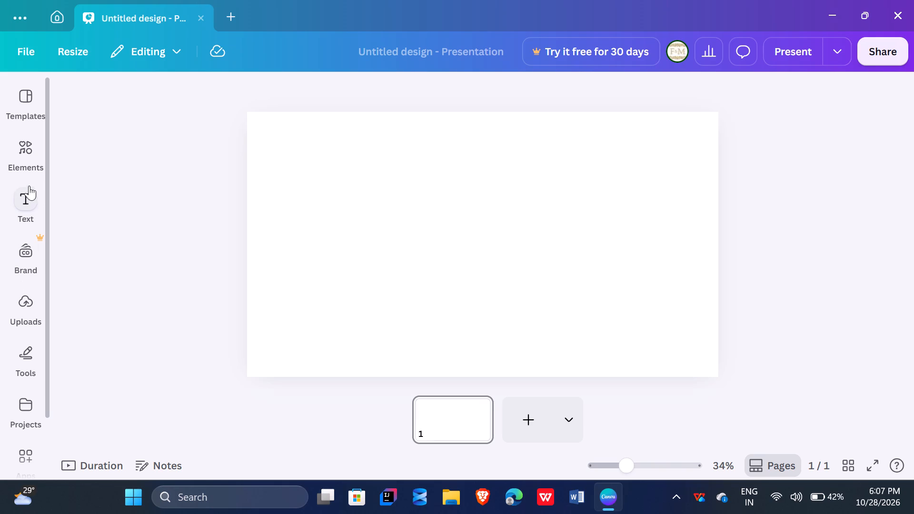
Add a text box to the blank slide and replace its placeholder with "28 , May".
{"action": "left_click", "coordinate": [28, 188]}
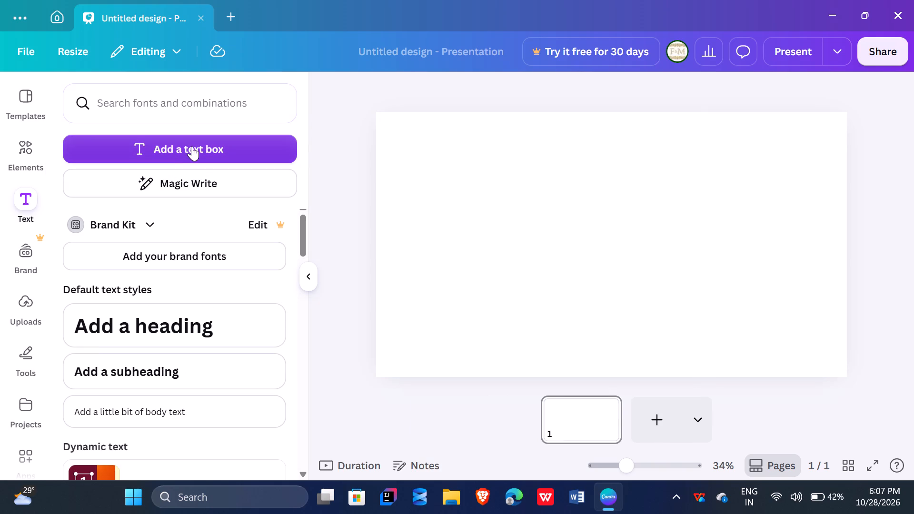
{"action": "left_click", "coordinate": [188, 148]}
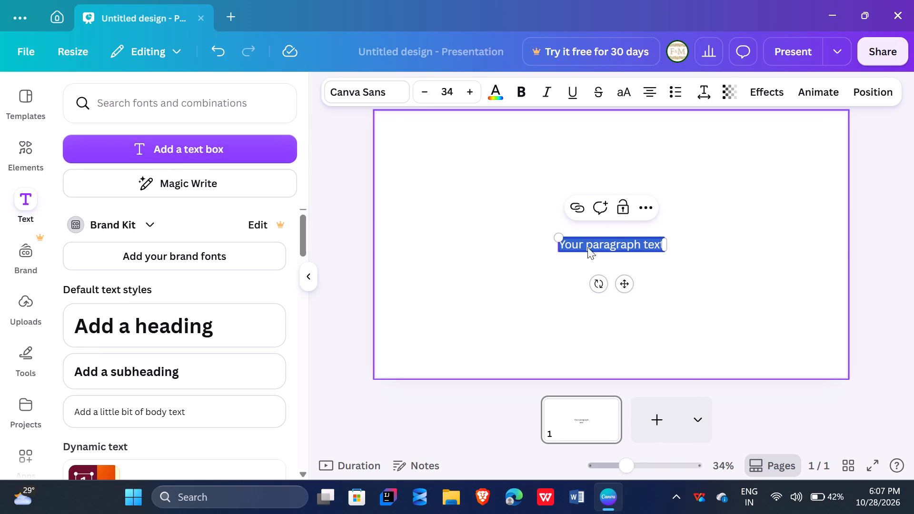
{"action": "left_click", "coordinate": [645, 249]}
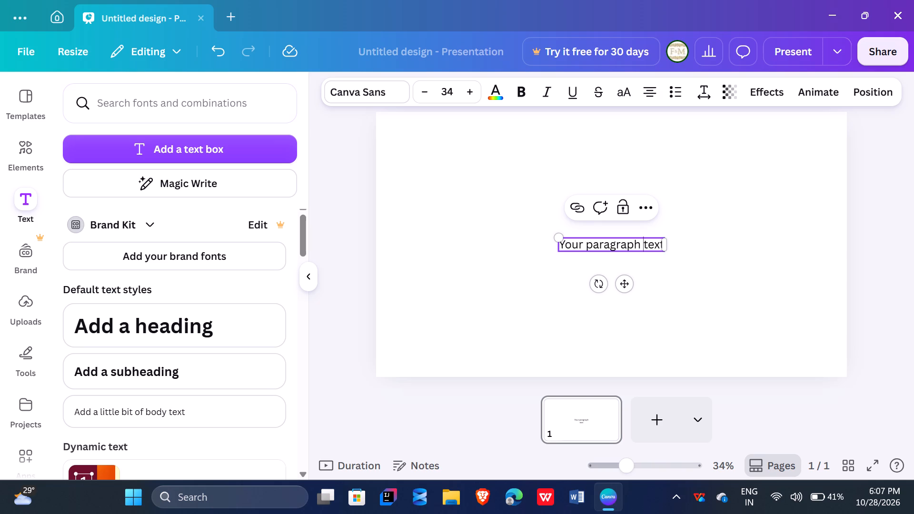
{"action": "double_click", "coordinate": [645, 249]}
{"action": "key", "text": "ctrl+a"}
{"action": "key", "text": "BackSpace"}
{"action": "key", "text": "2"}
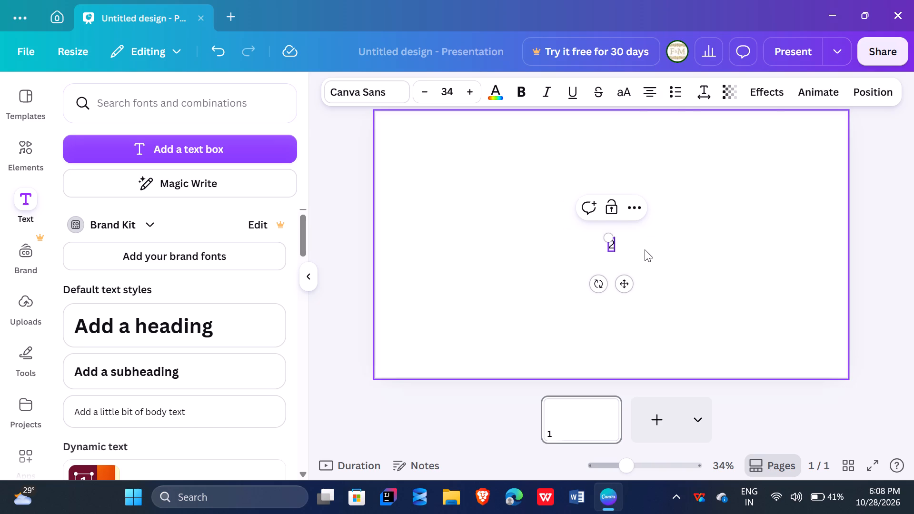
{"action": "type", "text": "8"}
{"action": "key", "text": "space"}
{"action": "type", "text": ","}
{"action": "key", "text": "space"}
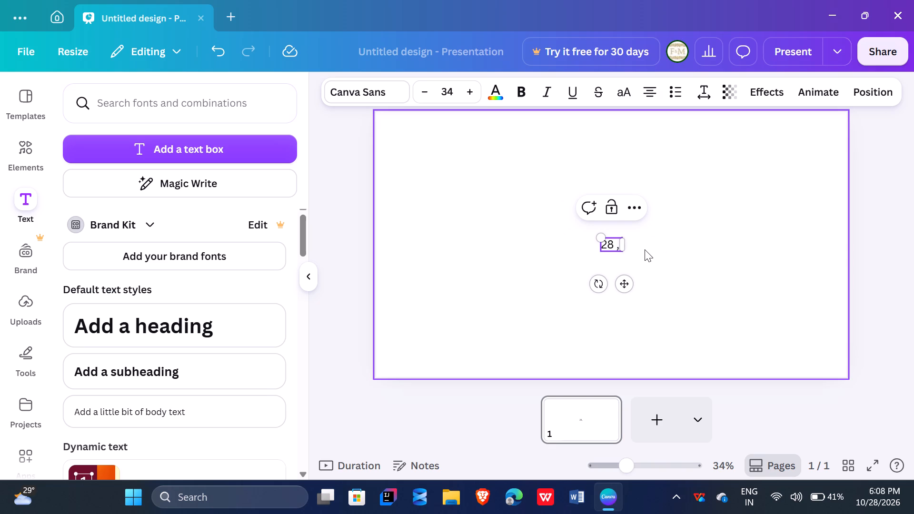
{"action": "key", "text": "shift+m"}
{"action": "key", "text": "BackSpace"}
{"action": "type", "text": "May"}
{"action": "key", "text": "space"}
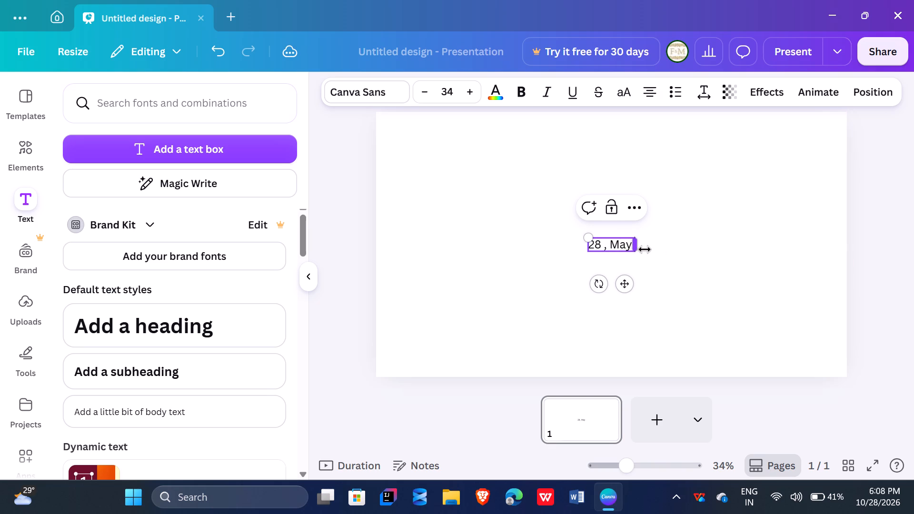
Remove the comma after 28 and complete the date text as "28 May,2024".
{"action": "left_click", "coordinate": [608, 247]}
{"action": "key", "text": "BackSpace"}
{"action": "key", "text": "BackSpace"}
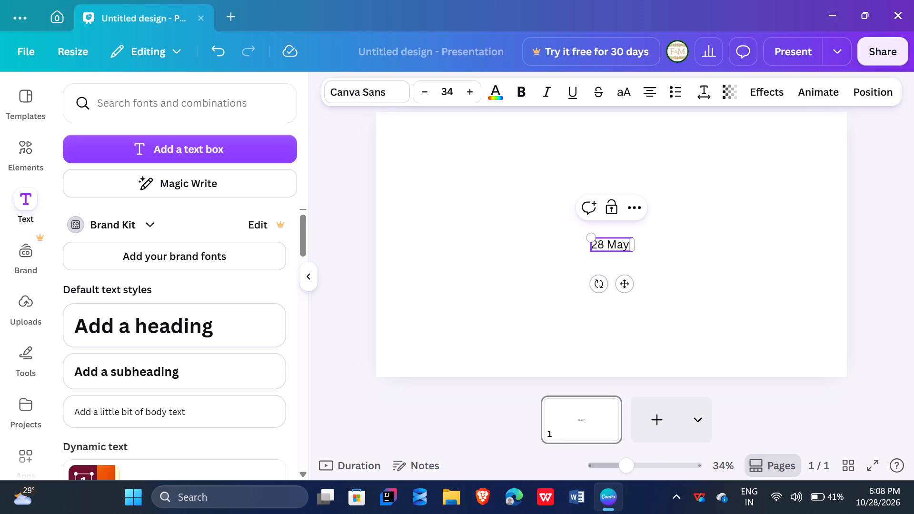
{"action": "left_click", "coordinate": [629, 242]}
{"action": "key", "text": "comma"}
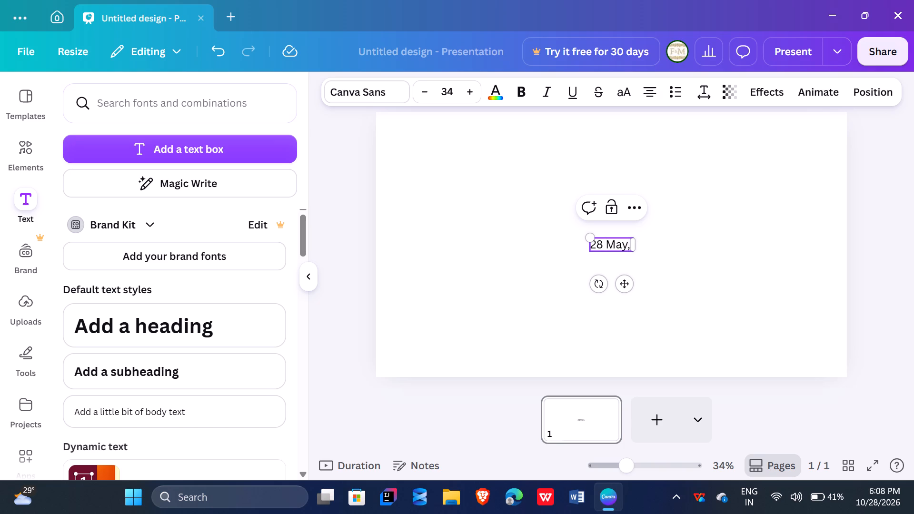
{"action": "type", "text": "202"}
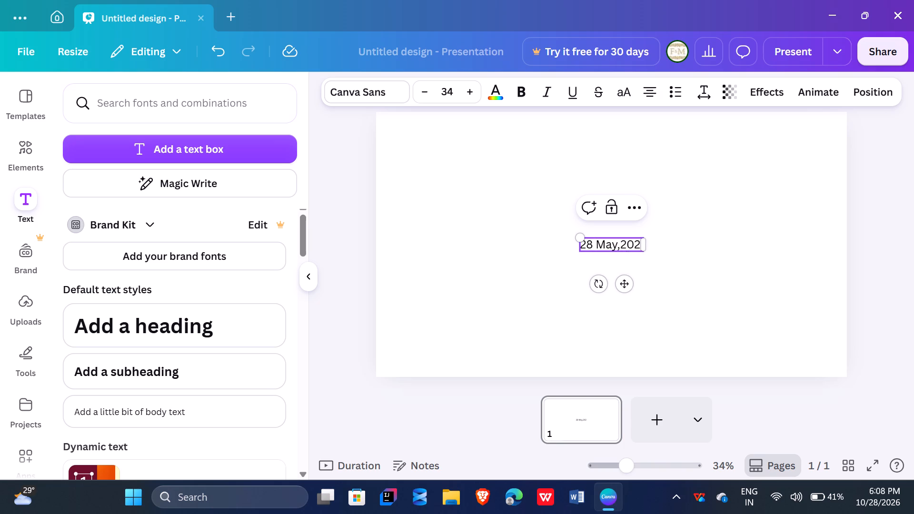
{"action": "key", "text": "4"}
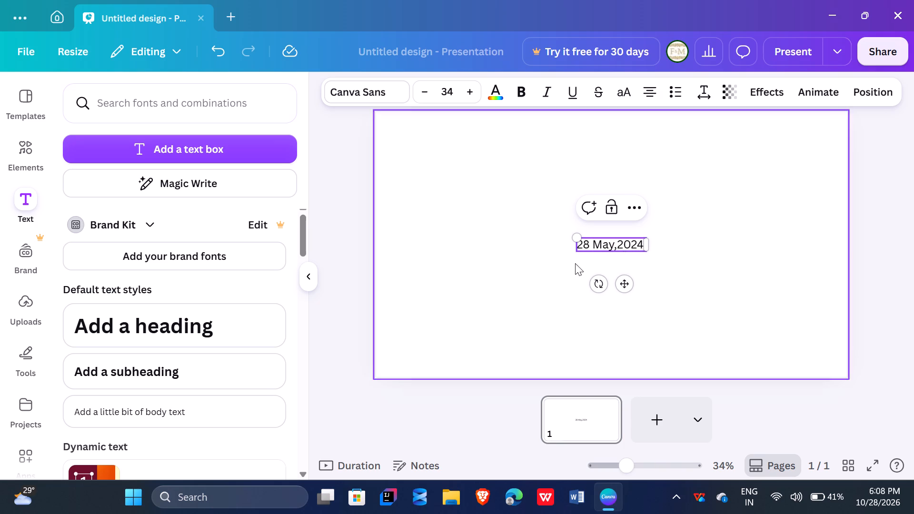
Make the date text bold.
{"action": "left_click", "coordinate": [580, 246]}
{"action": "left_click", "coordinate": [652, 245]}
{"action": "left_click", "coordinate": [658, 252]}
{"action": "left_click", "coordinate": [597, 248]}
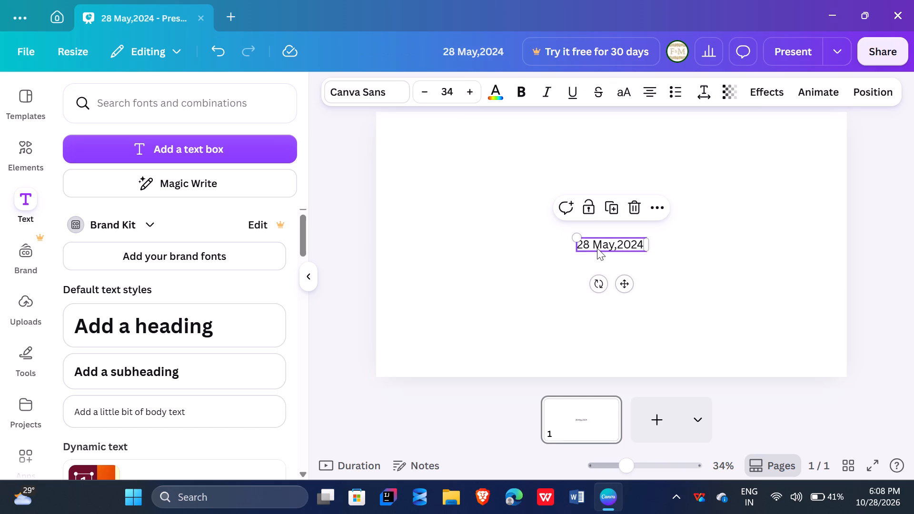
{"action": "left_click", "coordinate": [524, 92]}
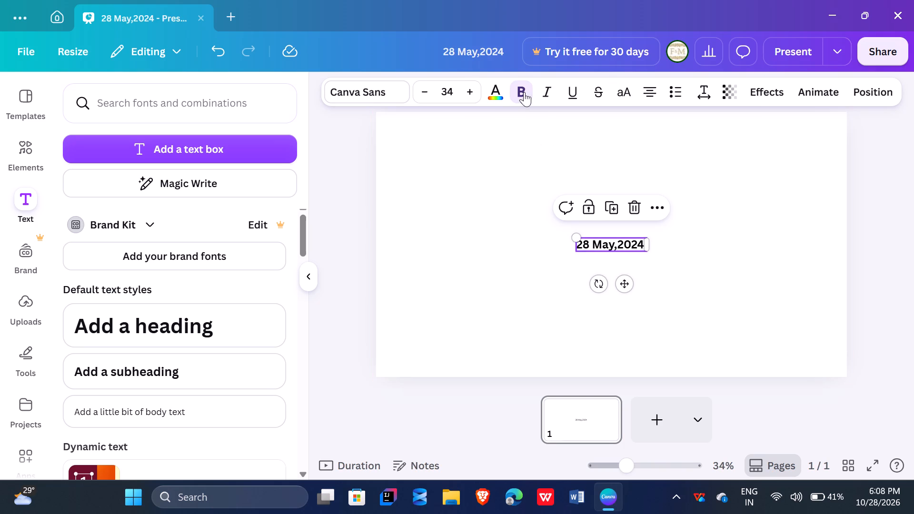
Enlarge the date text to about font size 126 and place it near the centre of the slide.
{"action": "left_click_drag", "start_coordinate": [578, 240], "coordinate": [491, 183]}
{"action": "left_click_drag", "start_coordinate": [598, 233], "coordinate": [655, 240]}
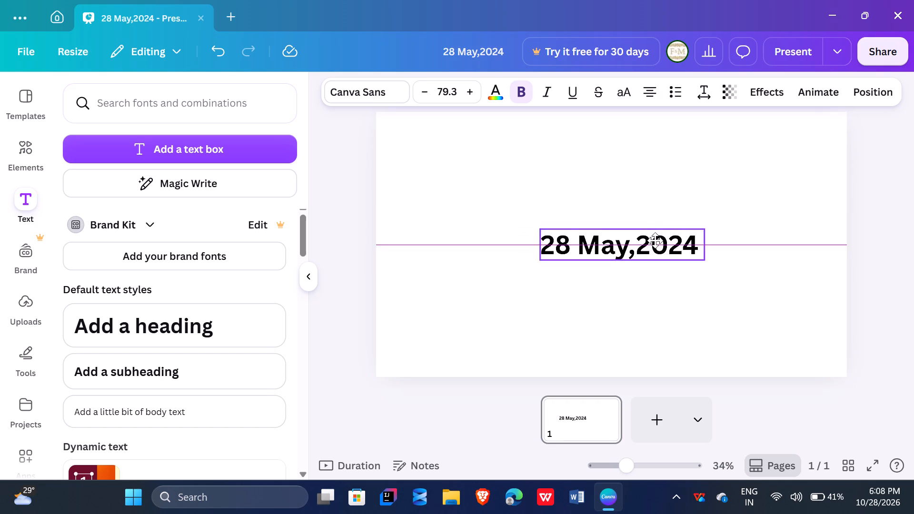
{"action": "left_click_drag", "start_coordinate": [655, 240], "coordinate": [648, 208]}
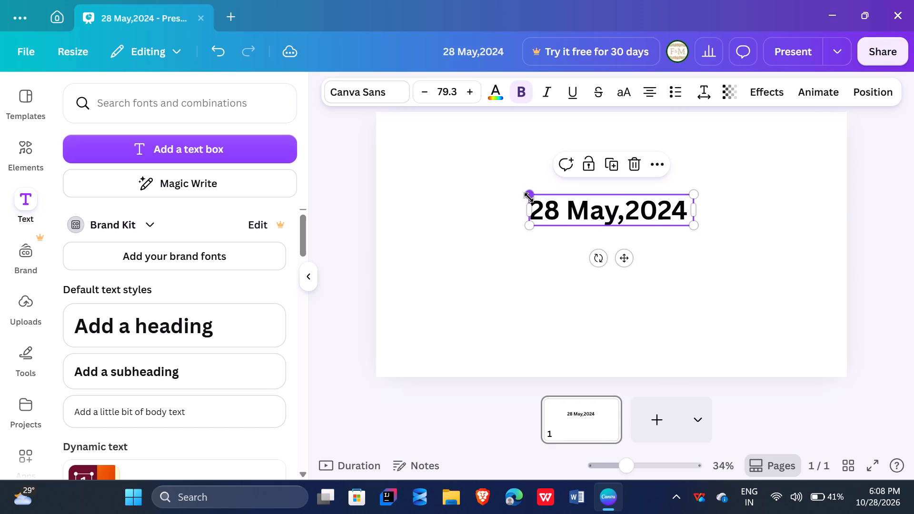
{"action": "left_click_drag", "start_coordinate": [529, 198], "coordinate": [434, 166]}
{"action": "left_click_drag", "start_coordinate": [591, 200], "coordinate": [646, 234]}
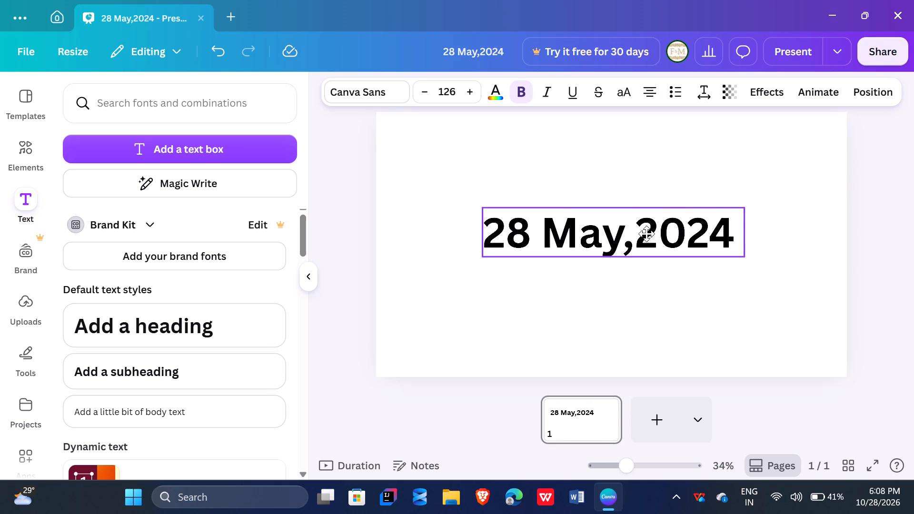
{"action": "left_click_drag", "start_coordinate": [646, 234], "coordinate": [652, 235]}
{"action": "left_click", "coordinate": [696, 290]}
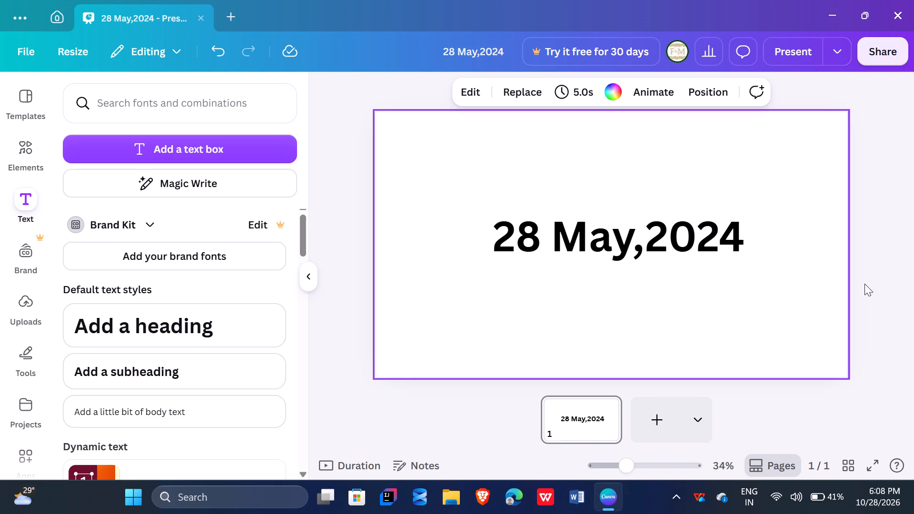
Switch to Microsoft Edge and search the web for "cyclone remal hits mizoram".
{"action": "left_click", "coordinate": [510, 484]}
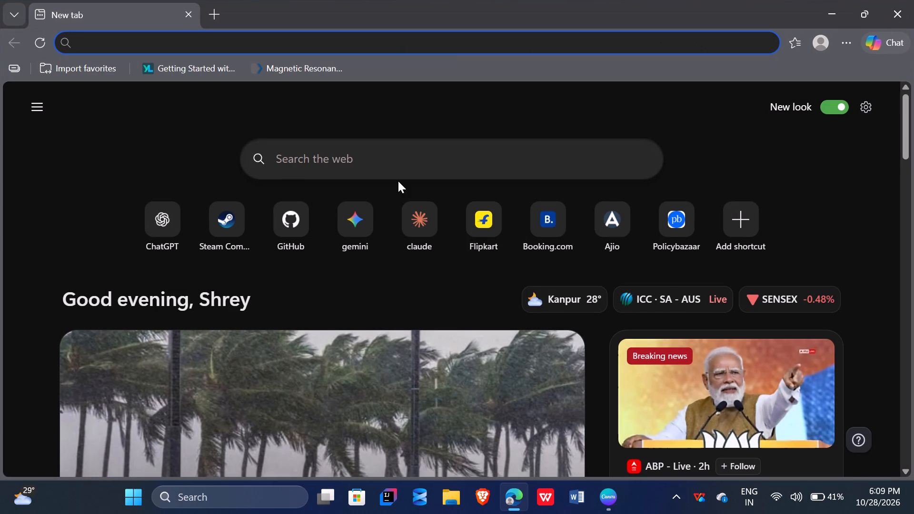
{"action": "type", "text": "cyclone remalk"}
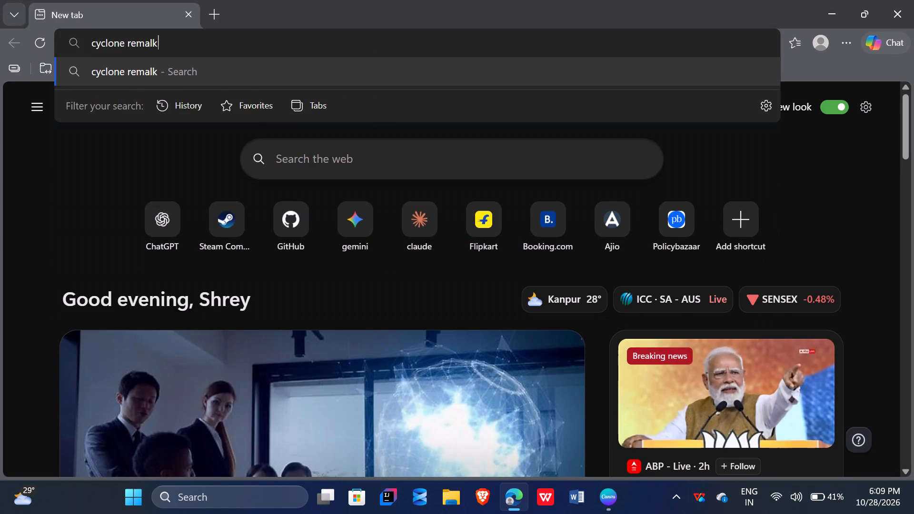
{"action": "key", "text": "BackSpace"}
{"action": "key", "text": "space"}
{"action": "type", "text": "hits mezoram"}
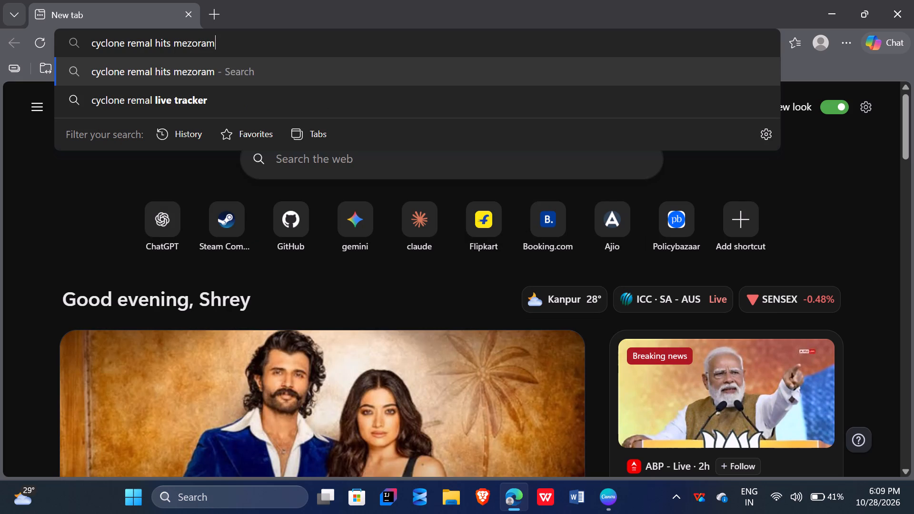
{"action": "key", "text": "BackSpace"}
{"action": "key", "text": "BackSpace"}
{"action": "key", "text": "BackSpace"}
{"action": "key", "text": "BackSpace"}
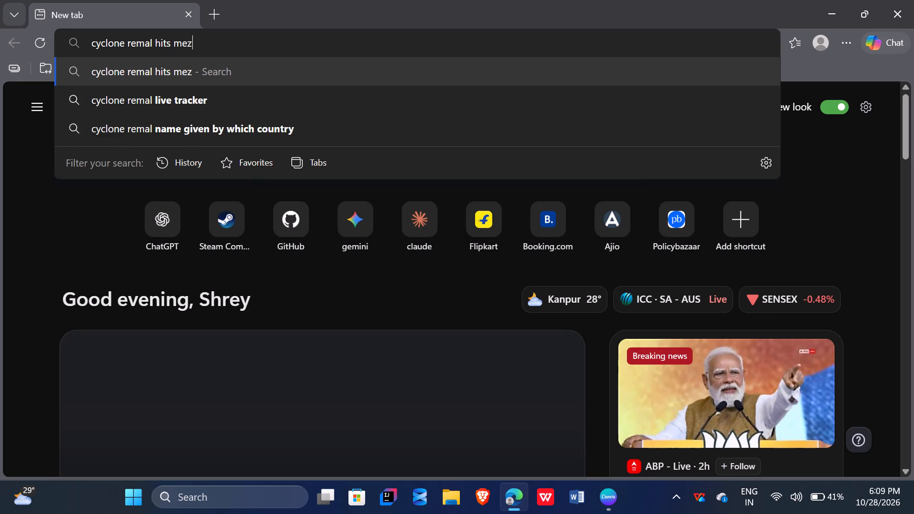
{"action": "key", "text": "BackSpace"}
{"action": "key", "text": "BackSpace"}
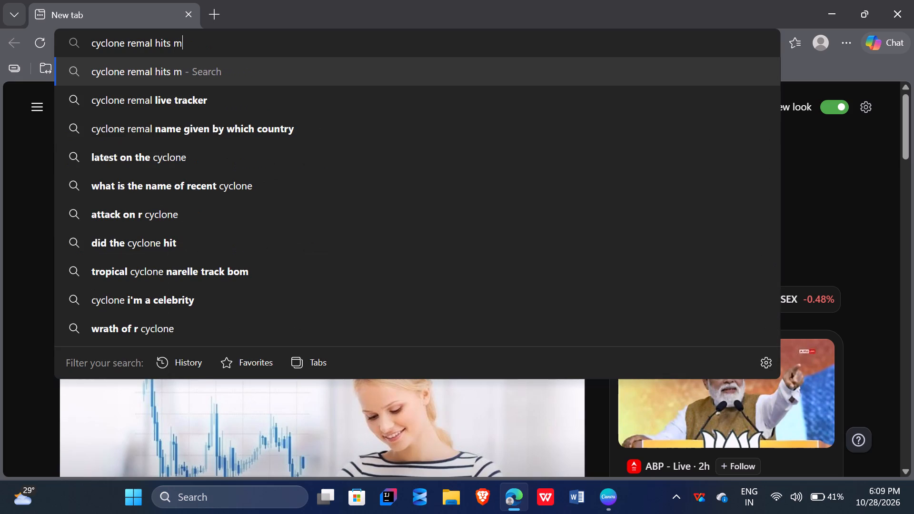
{"action": "type", "text": "izoram"}
{"action": "key", "text": "Return"}
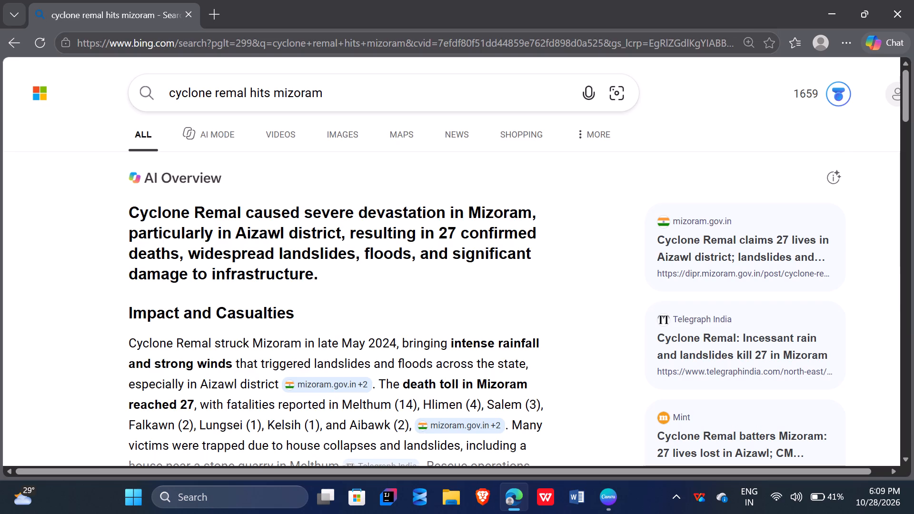
From the search results, open the image results and view the YouTube picture "Cyclone Remal Devastates Aizawl, Mizoram" at full size.
{"action": "scroll", "coordinate": [337, 298], "scroll_direction": "down", "scroll_amount": 5}
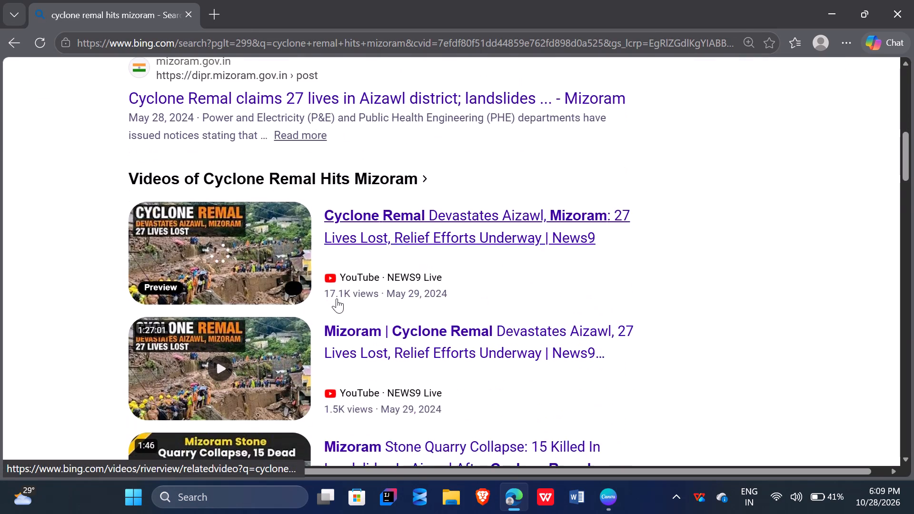
{"action": "scroll", "coordinate": [337, 298], "scroll_direction": "down", "scroll_amount": 5}
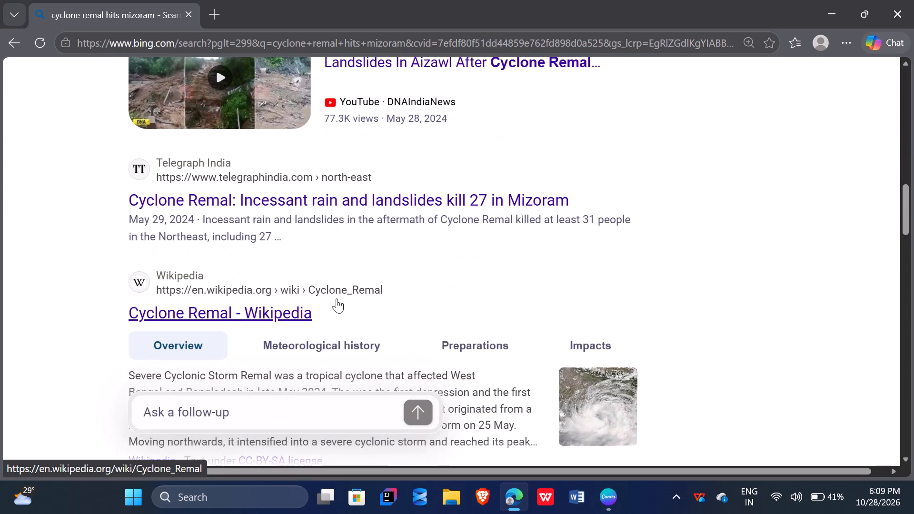
{"action": "scroll", "coordinate": [337, 298], "scroll_direction": "down", "scroll_amount": 1}
{"action": "scroll", "coordinate": [337, 298], "scroll_direction": "up", "scroll_amount": 4}
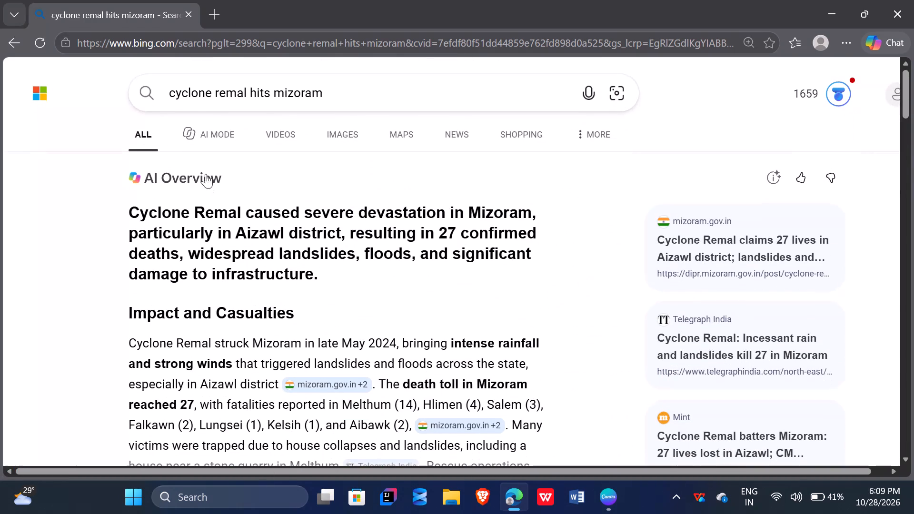
{"action": "left_click", "coordinate": [360, 130]}
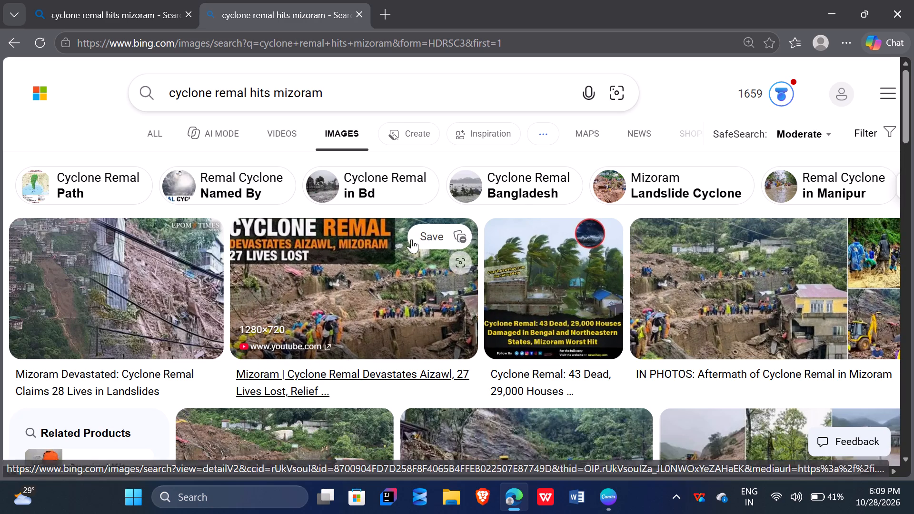
{"action": "left_click", "coordinate": [389, 252]}
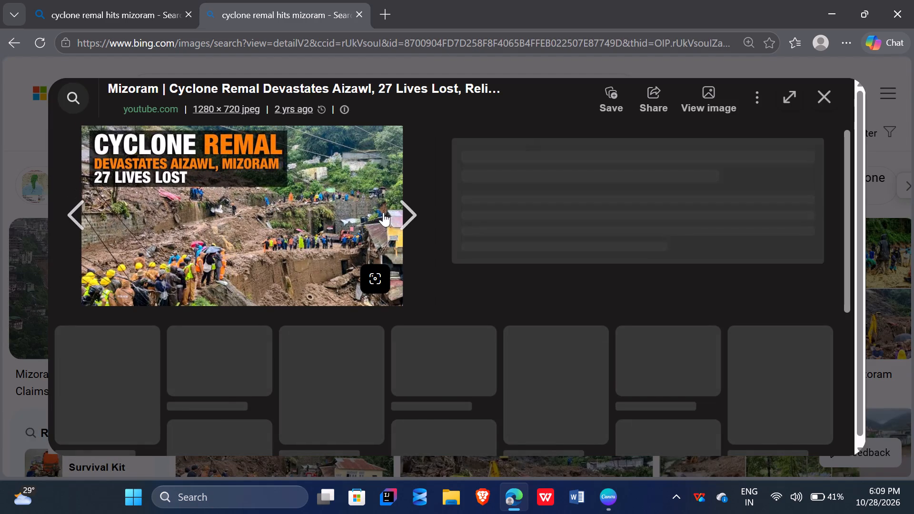
{"action": "left_click", "coordinate": [713, 95]}
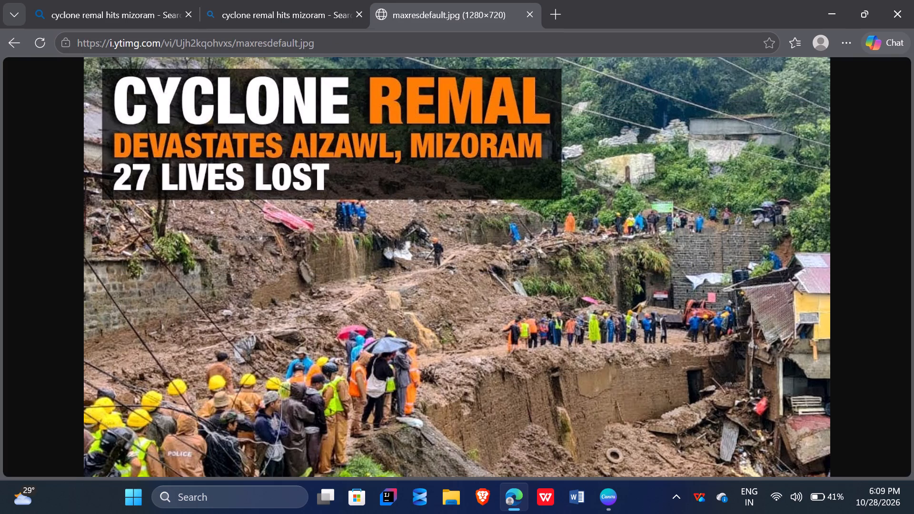
Capture a screenshot of the full Cyclone Remal image area.
{"action": "key", "text": "F23"}
{"action": "key", "text": "Print"}
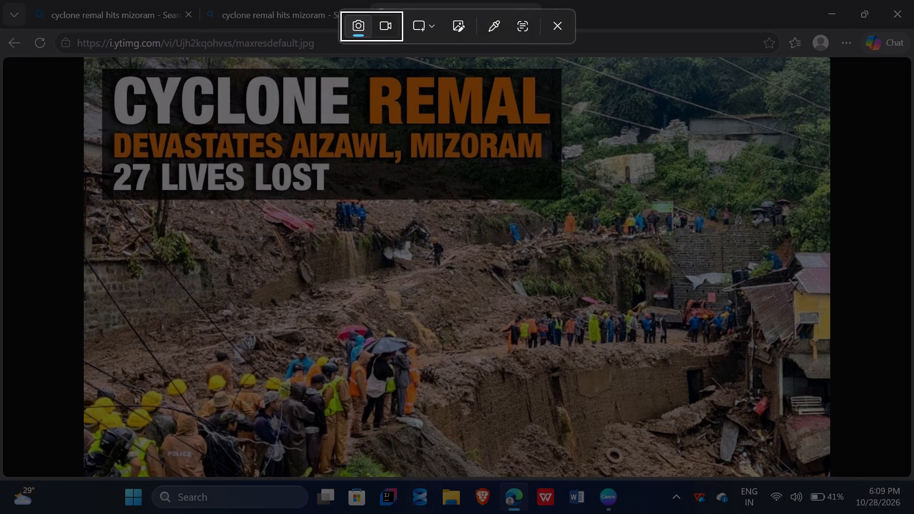
{"action": "left_click_drag", "start_coordinate": [82, 59], "coordinate": [832, 332]}
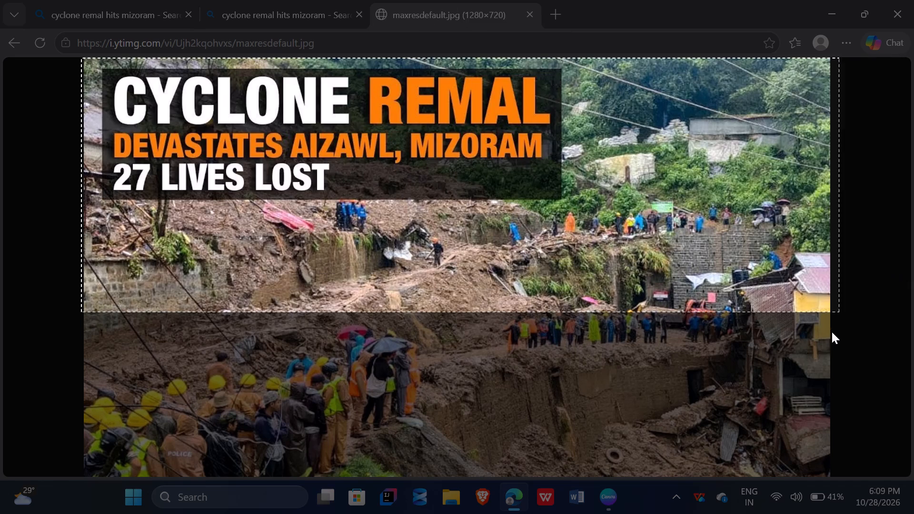
{"action": "left_click_drag", "start_coordinate": [832, 332], "coordinate": [836, 467]}
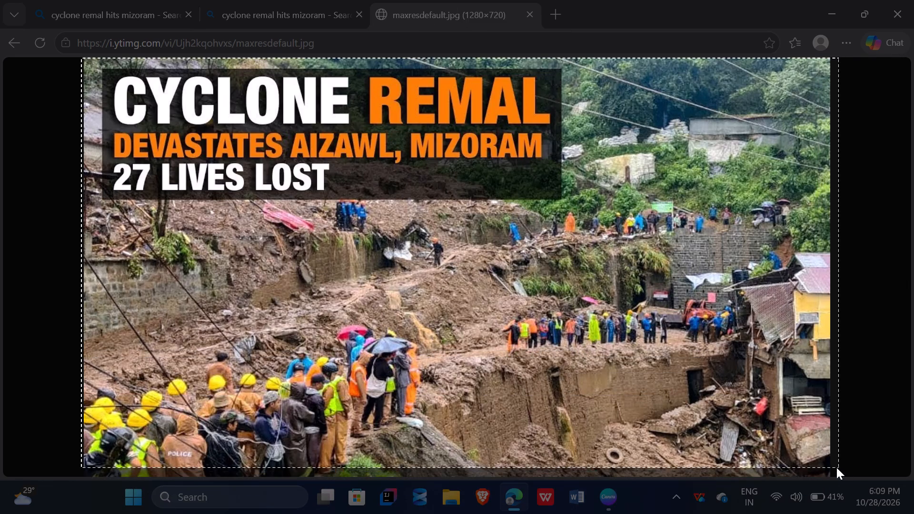
{"action": "left_click_drag", "start_coordinate": [836, 467], "coordinate": [835, 476]}
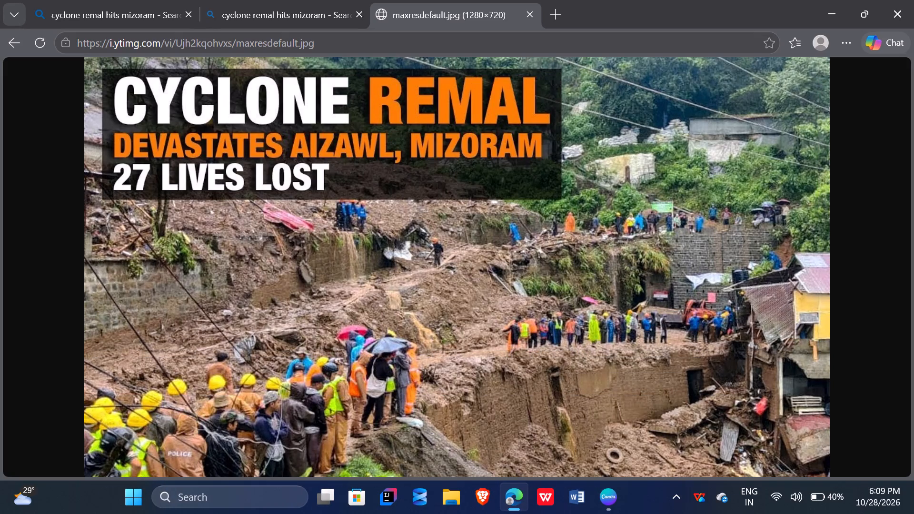
Switch to Canva and add a blank page after the date slide.
{"action": "left_click", "coordinate": [603, 495]}
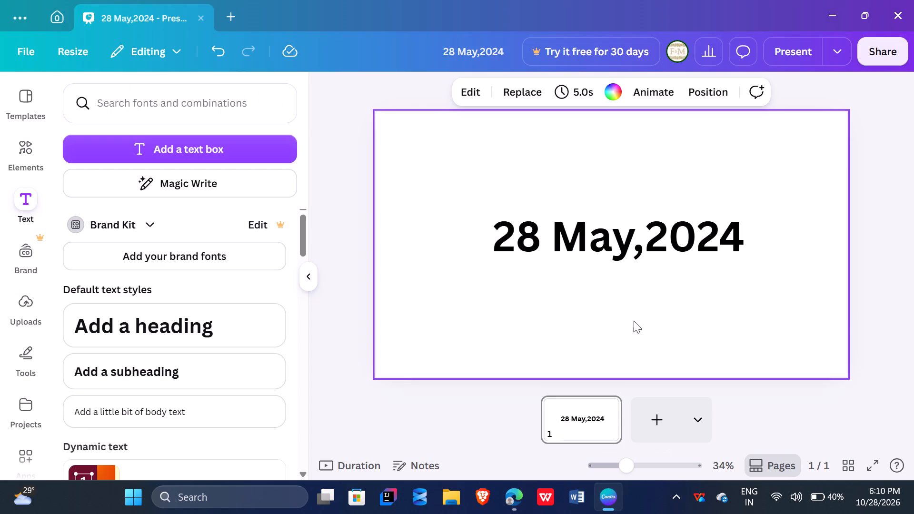
{"action": "left_click", "coordinate": [639, 422]}
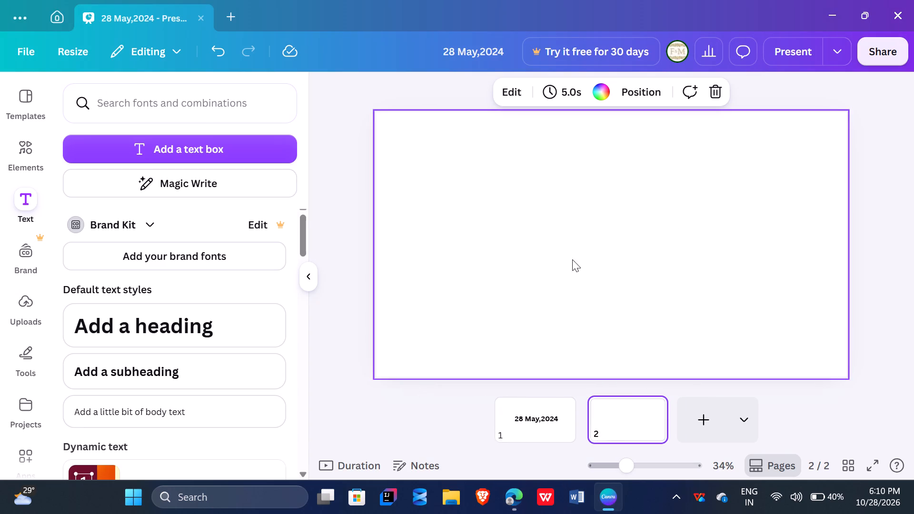
Upload the captured Cyclone Remal screenshot from the Gallery and insert it on page 2.
{"action": "left_click", "coordinate": [31, 327]}
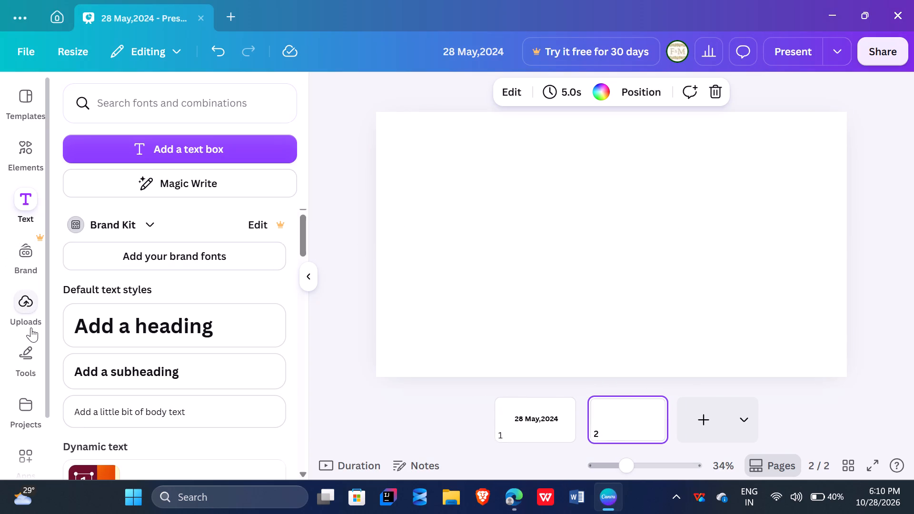
{"action": "left_click", "coordinate": [159, 138]}
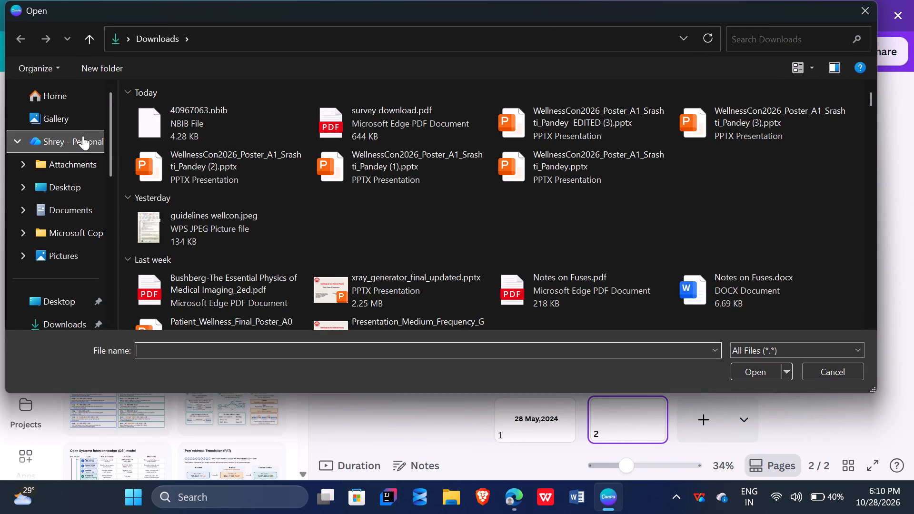
{"action": "left_click", "coordinate": [90, 113]}
{"action": "double_click", "coordinate": [163, 137]}
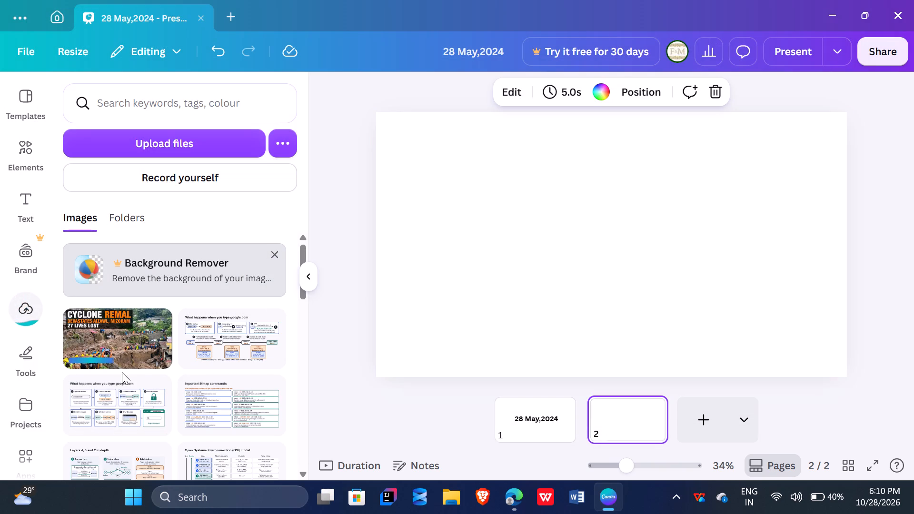
{"action": "left_click", "coordinate": [137, 335]}
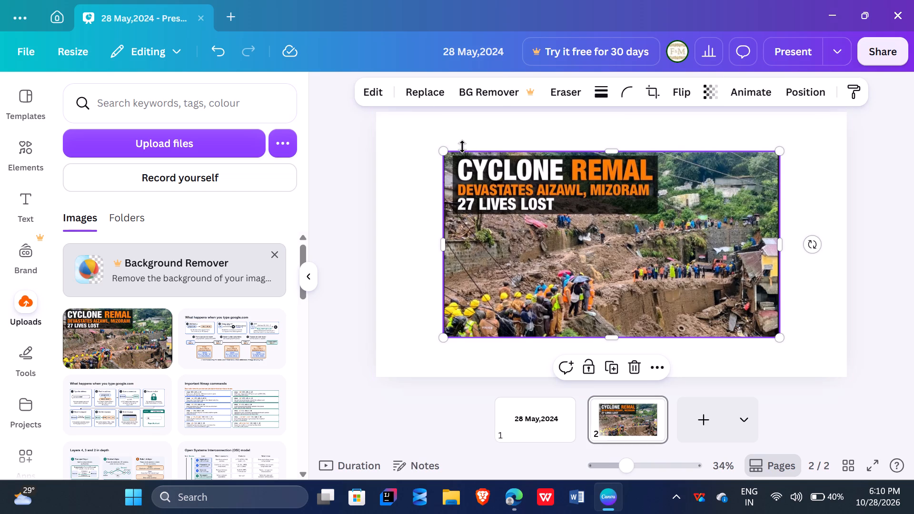
Enlarge the Cyclone Remal image on page 2 until it fills the whole slide, and deselect it.
{"action": "left_click_drag", "start_coordinate": [448, 152], "coordinate": [411, 113]}
{"action": "left_click_drag", "start_coordinate": [781, 340], "coordinate": [804, 363]}
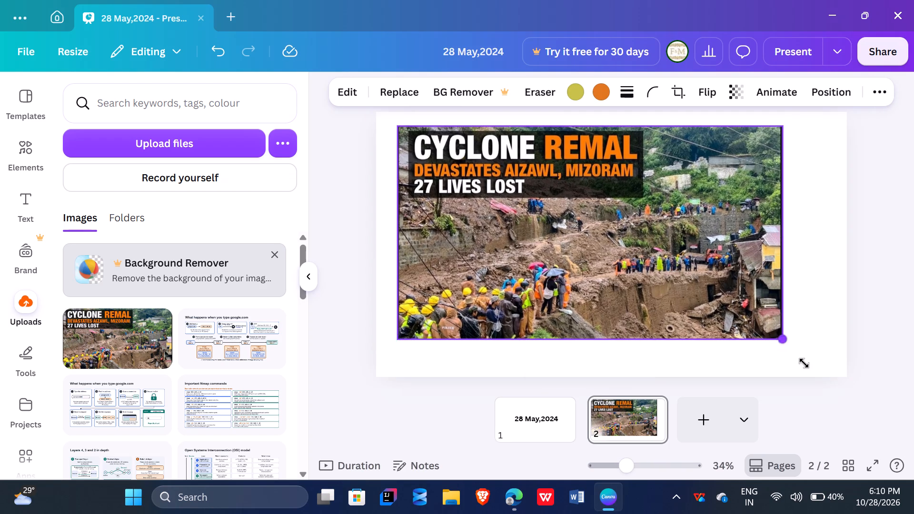
{"action": "left_click_drag", "start_coordinate": [804, 363], "coordinate": [835, 377]}
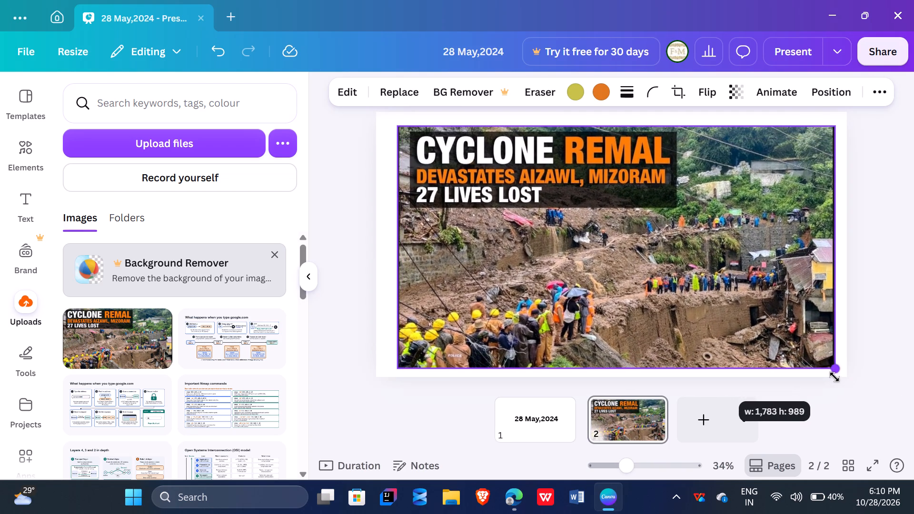
{"action": "left_click_drag", "start_coordinate": [835, 377], "coordinate": [839, 376]}
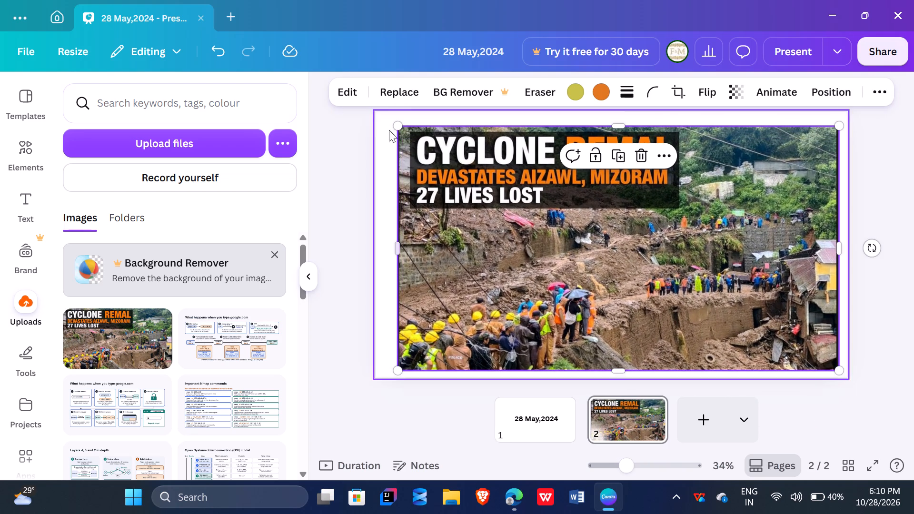
{"action": "left_click_drag", "start_coordinate": [399, 131], "coordinate": [380, 116]}
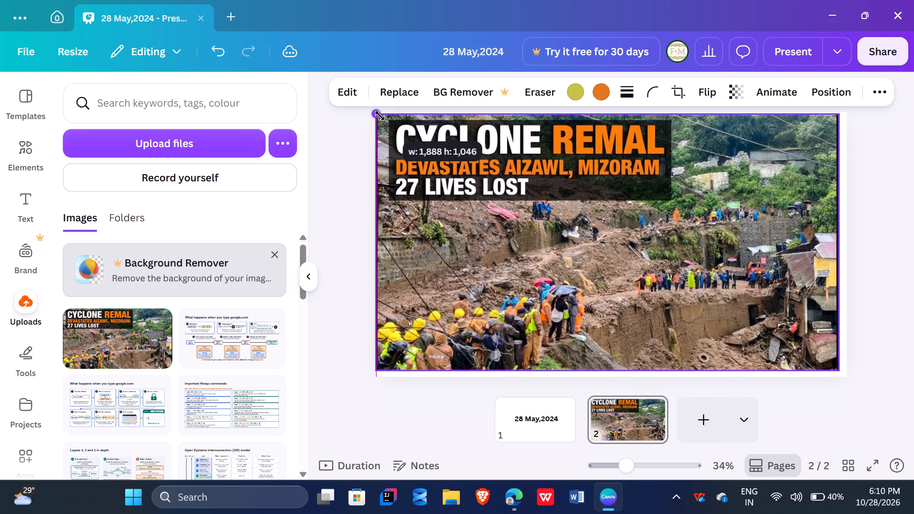
{"action": "left_click_drag", "start_coordinate": [380, 116], "coordinate": [382, 116]}
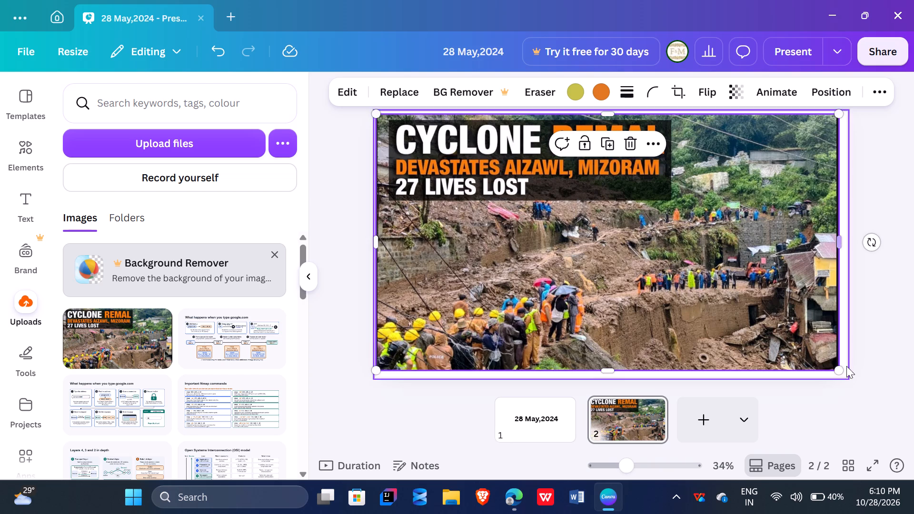
{"action": "left_click_drag", "start_coordinate": [840, 369], "coordinate": [848, 377]}
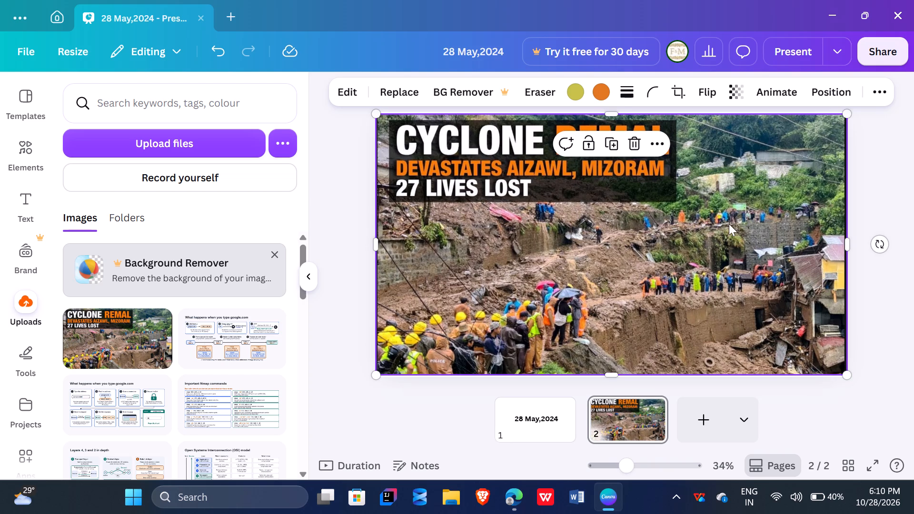
{"action": "left_click", "coordinate": [617, 111]}
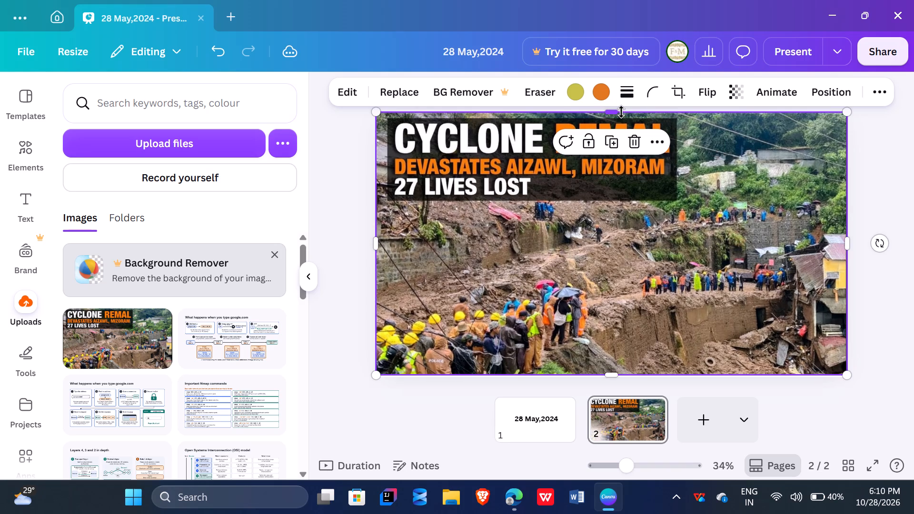
{"action": "left_click", "coordinate": [898, 193]}
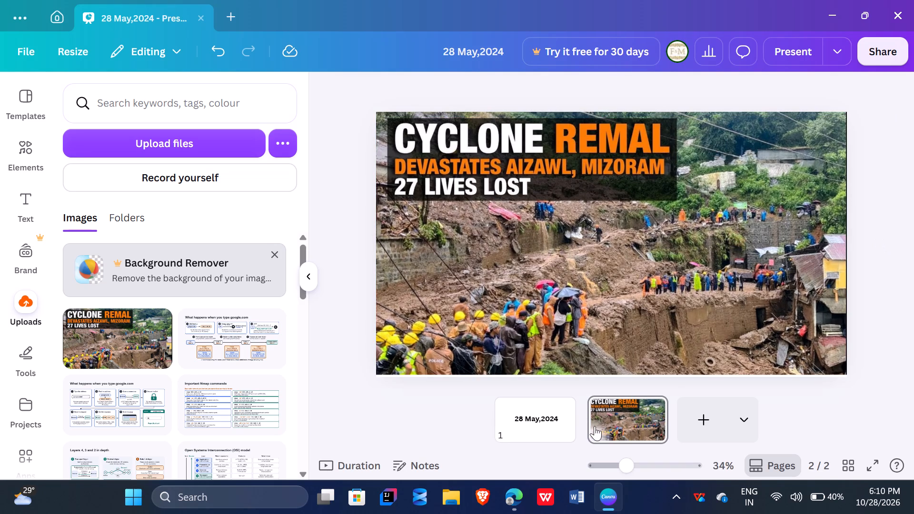
Add a blank page to the presentation after the image slide.
{"action": "left_click_drag", "start_coordinate": [603, 424], "coordinate": [694, 428]}
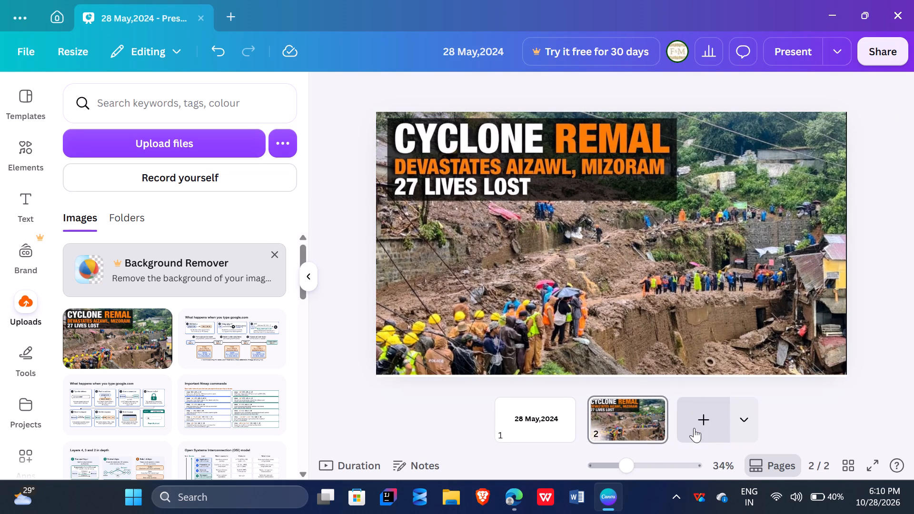
{"action": "left_click", "coordinate": [699, 426]}
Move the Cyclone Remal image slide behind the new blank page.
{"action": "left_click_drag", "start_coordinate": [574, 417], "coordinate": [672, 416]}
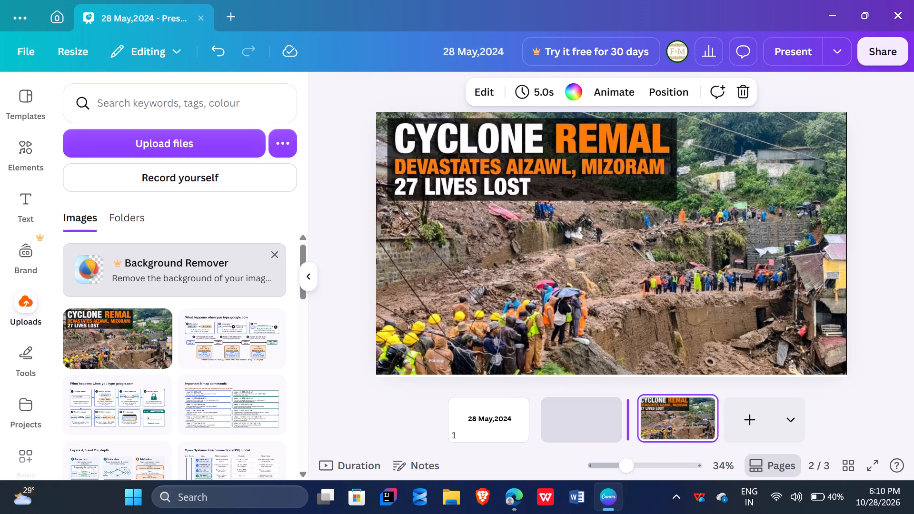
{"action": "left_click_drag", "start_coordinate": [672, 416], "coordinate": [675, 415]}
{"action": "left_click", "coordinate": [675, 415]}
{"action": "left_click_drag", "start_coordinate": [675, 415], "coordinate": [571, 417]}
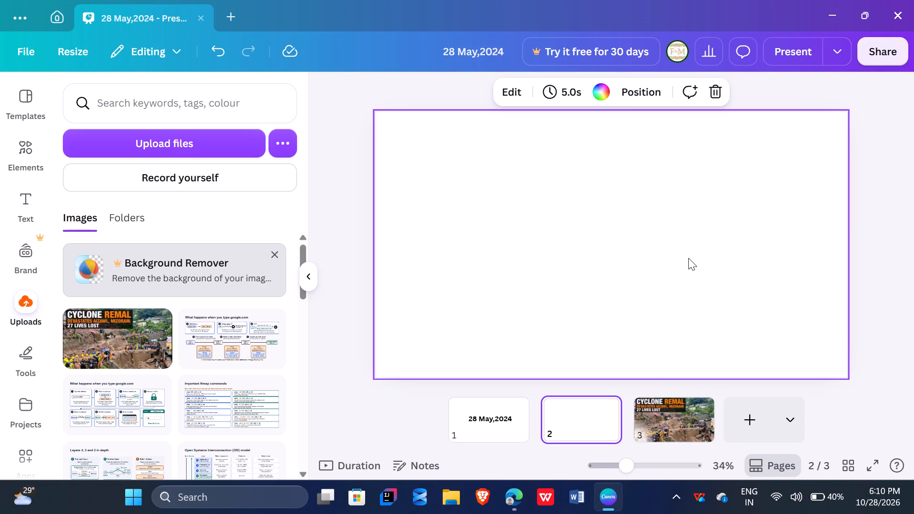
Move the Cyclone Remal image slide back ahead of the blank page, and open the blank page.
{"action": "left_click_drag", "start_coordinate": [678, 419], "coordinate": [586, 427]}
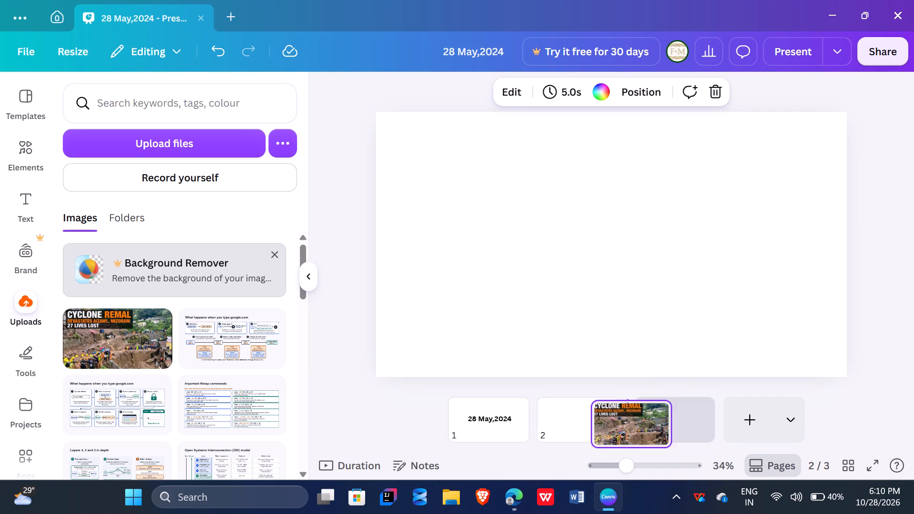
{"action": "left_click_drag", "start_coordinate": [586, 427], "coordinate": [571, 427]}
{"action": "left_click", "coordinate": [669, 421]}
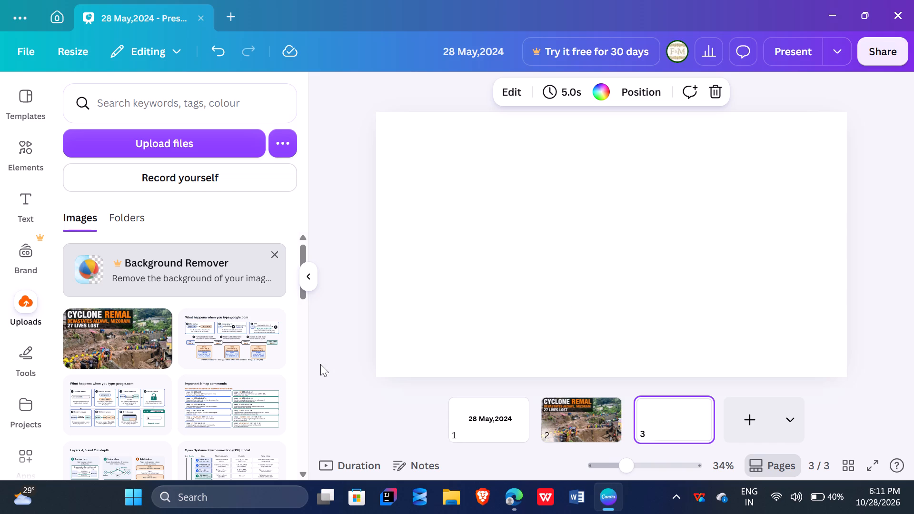
Reorder the slides so the blank page is page 2 and the Cyclone Remal image slide is page 3.
{"action": "left_click_drag", "start_coordinate": [593, 419], "coordinate": [671, 434]}
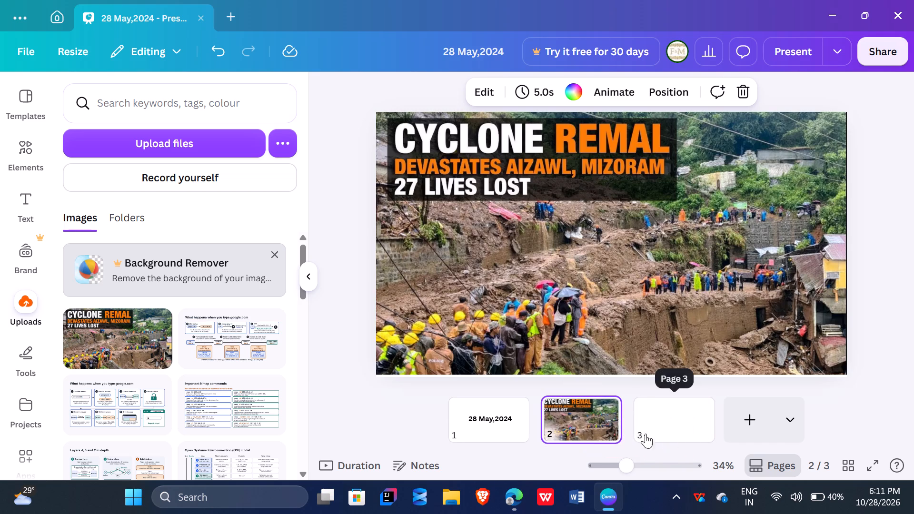
{"action": "left_click_drag", "start_coordinate": [584, 415], "coordinate": [606, 415]}
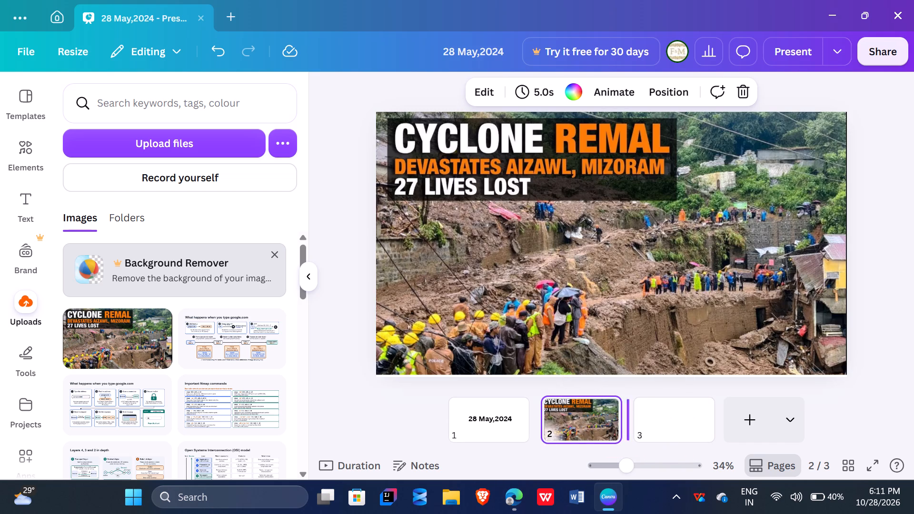
{"action": "left_click_drag", "start_coordinate": [606, 415], "coordinate": [671, 415]}
{"action": "left_click_drag", "start_coordinate": [587, 418], "coordinate": [708, 414]}
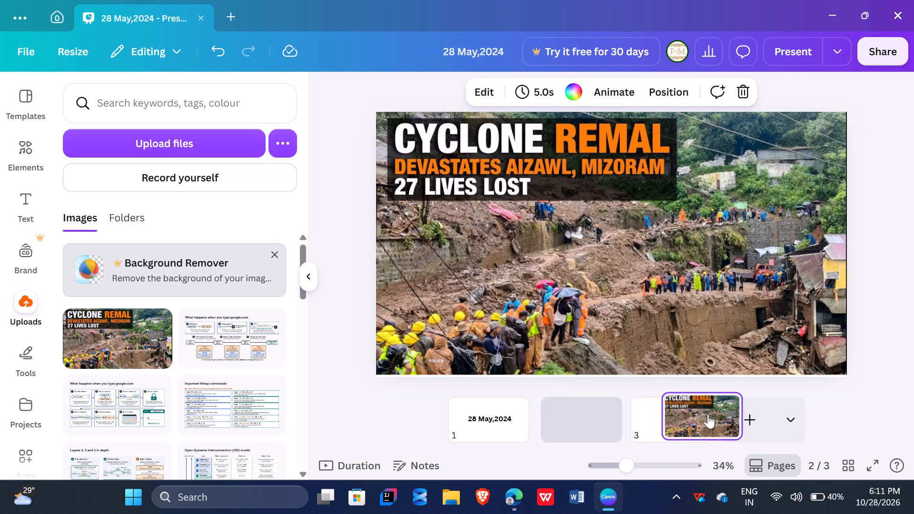
{"action": "left_click_drag", "start_coordinate": [703, 415], "coordinate": [569, 426]}
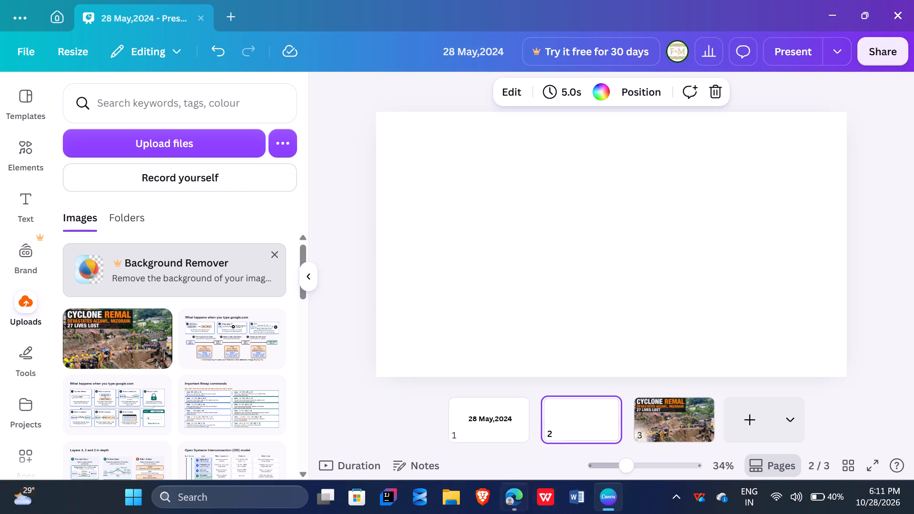
Switch to Edge, close the full-size Cyclone Remal image, and browse further image results for the cyclone in Mizoram.
{"action": "left_click", "coordinate": [512, 496]}
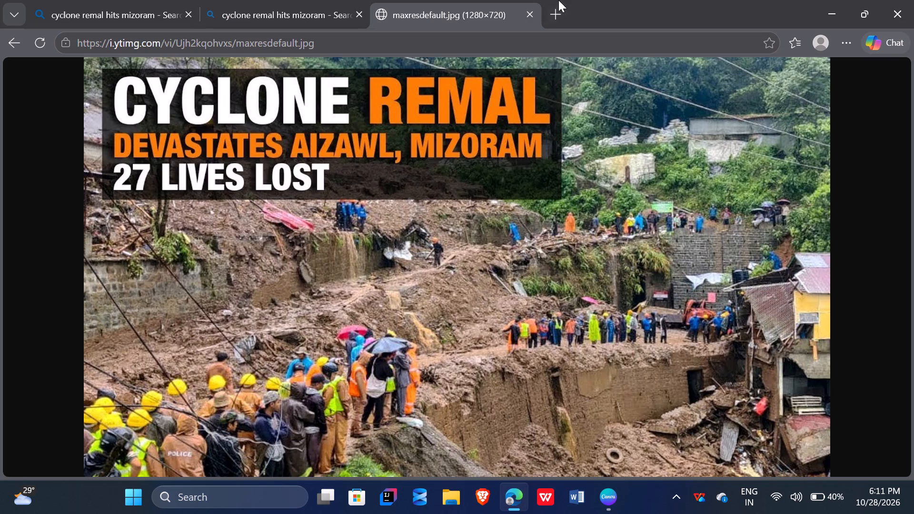
{"action": "left_click", "coordinate": [534, 12]}
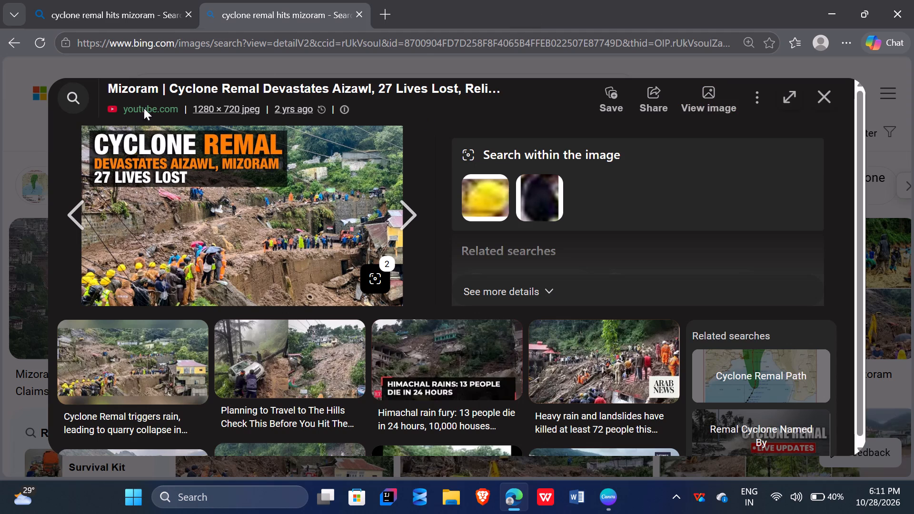
{"action": "left_click", "coordinate": [837, 97]}
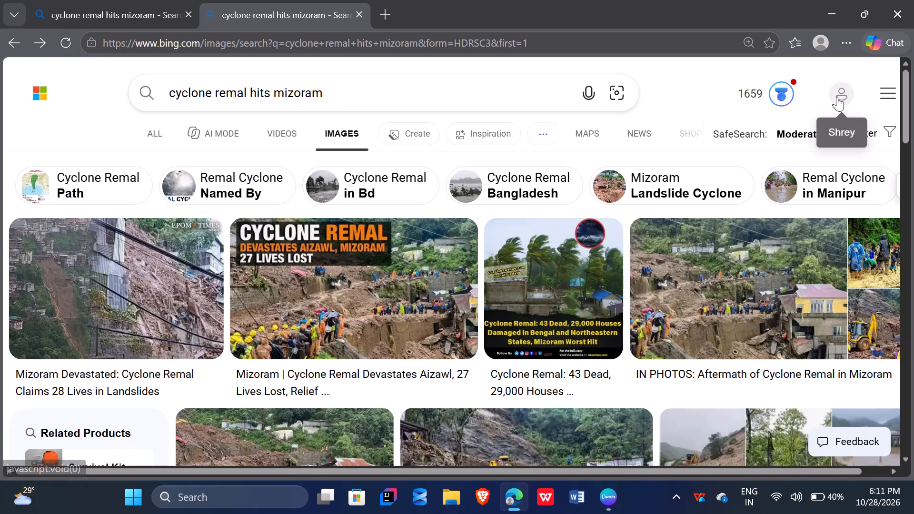
{"action": "scroll", "coordinate": [491, 259], "scroll_direction": "down", "scroll_amount": 8}
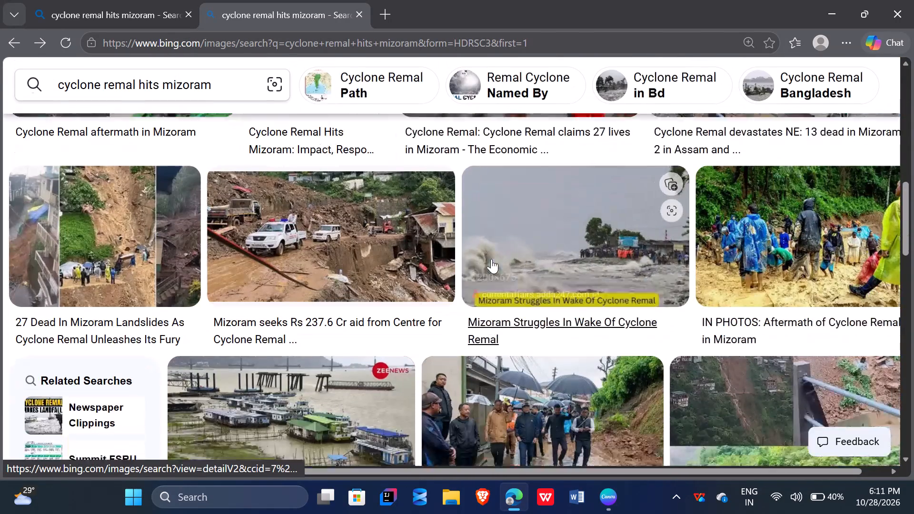
{"action": "scroll", "coordinate": [491, 259], "scroll_direction": "down", "scroll_amount": 2}
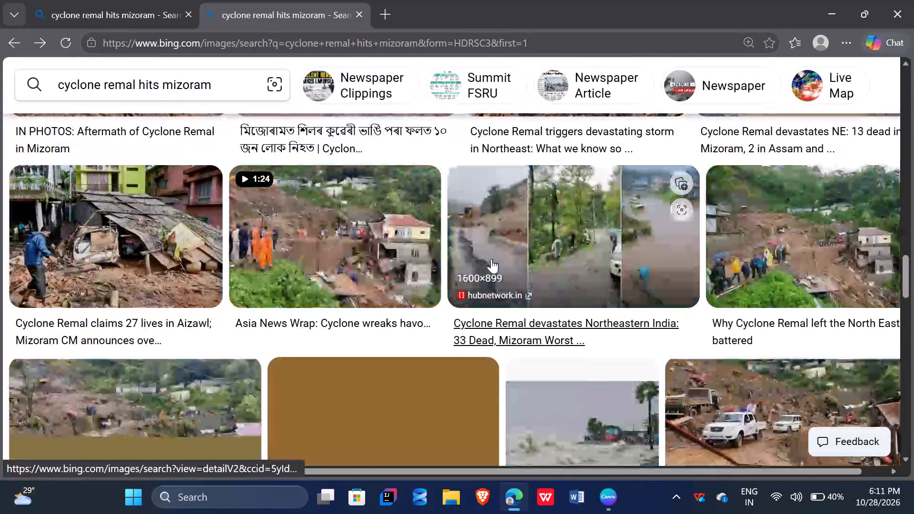
{"action": "scroll", "coordinate": [491, 259], "scroll_direction": "up", "scroll_amount": 7}
{"action": "scroll", "coordinate": [405, 201], "scroll_direction": "up", "scroll_amount": 4}
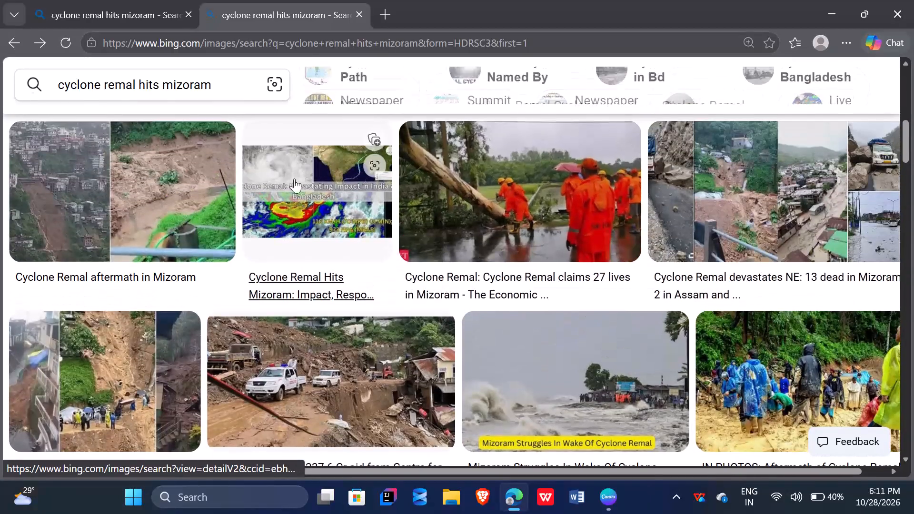
Search the web images for "cyclone remal hits mizoram map".
{"action": "left_click", "coordinate": [231, 80]}
{"action": "key", "text": "space"}
{"action": "type", "text": "map"}
{"action": "key", "text": "Return"}
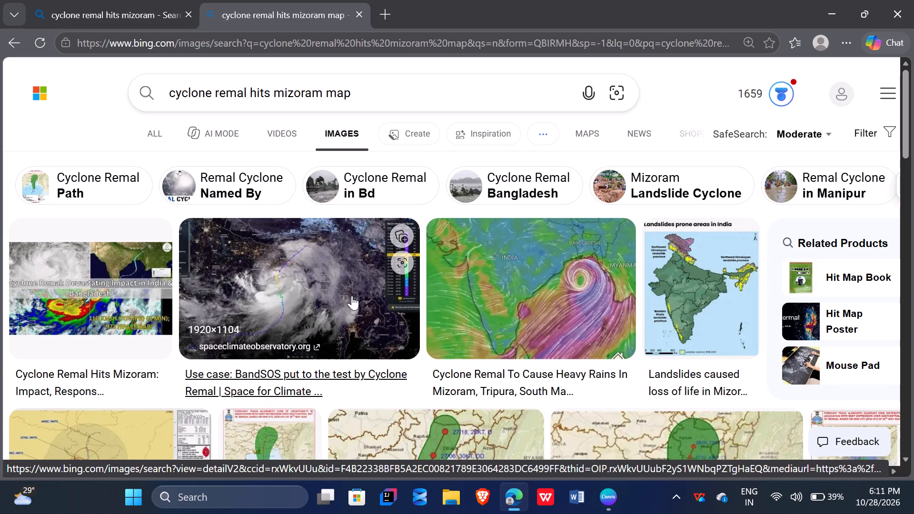
Open the thehillstimes.in wind map of India and the Bay of Bengal cyclone full size and capture it as a screenshot.
{"action": "left_click", "coordinate": [123, 310]}
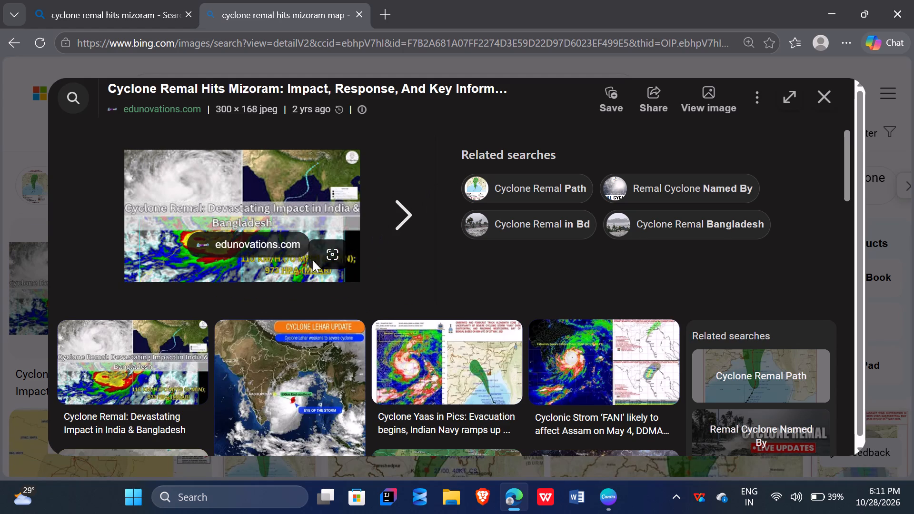
{"action": "left_click", "coordinate": [827, 91]}
{"action": "left_click", "coordinate": [487, 285]}
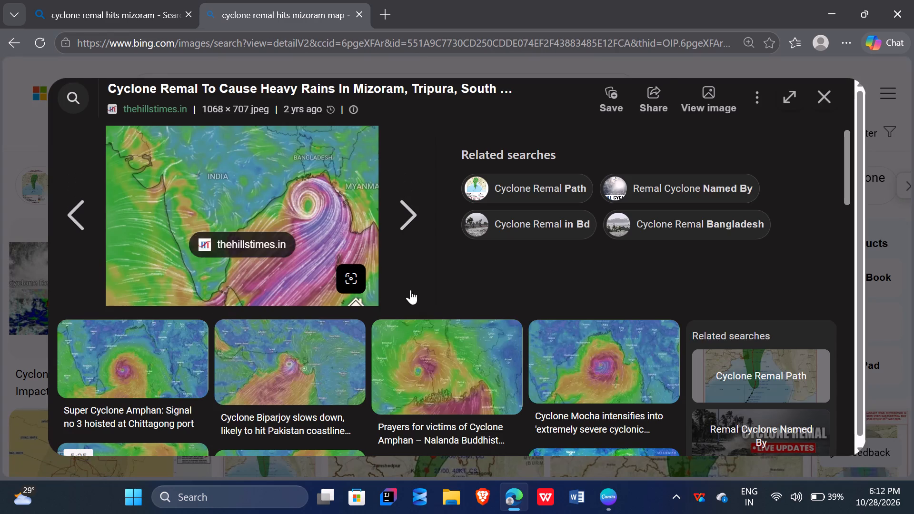
{"action": "left_click", "coordinate": [704, 91]}
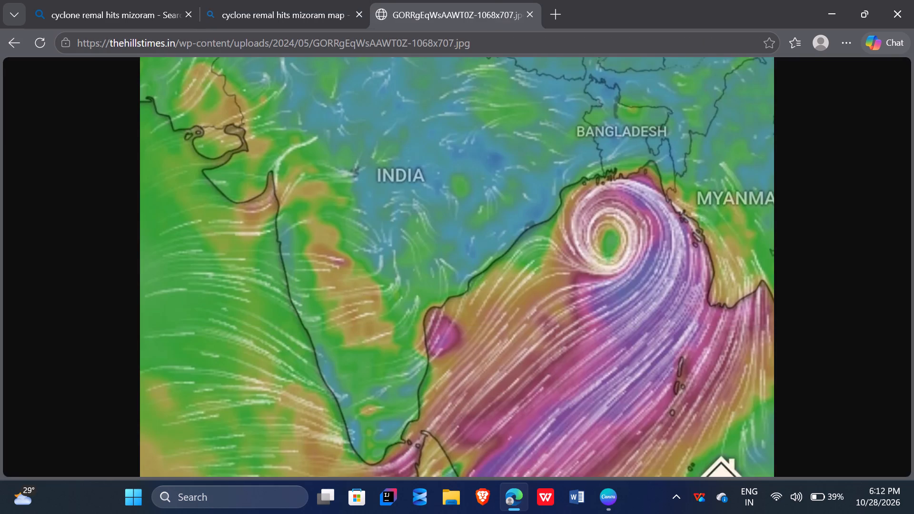
{"action": "key", "text": "F23"}
{"action": "key", "text": "Print"}
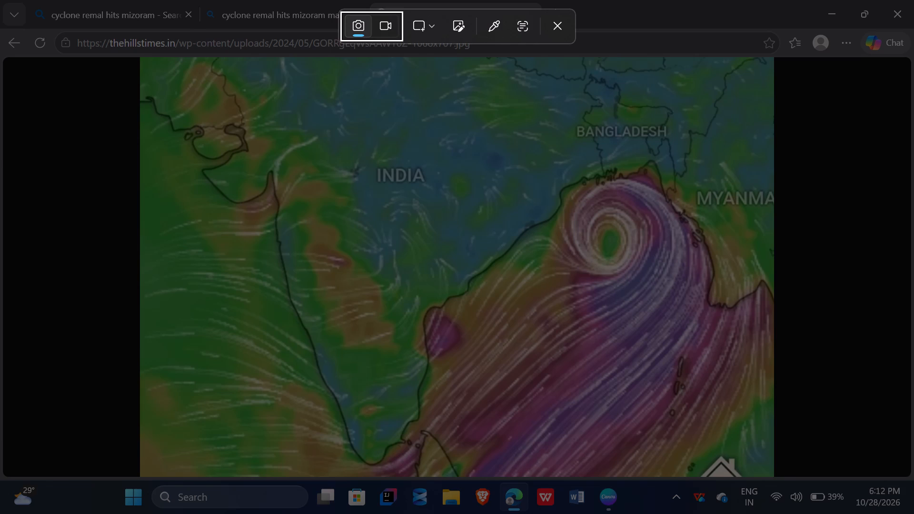
{"action": "left_click_drag", "start_coordinate": [139, 59], "coordinate": [707, 305]}
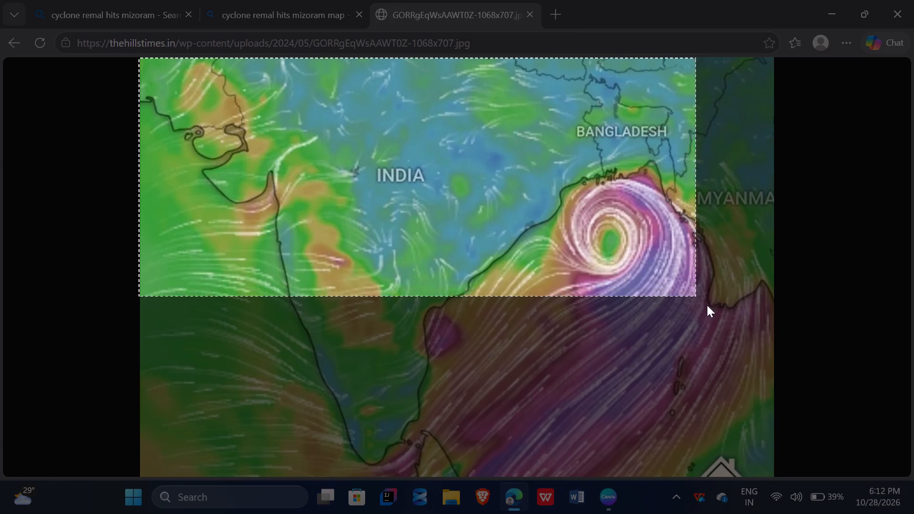
{"action": "left_click_drag", "start_coordinate": [707, 305], "coordinate": [770, 484]}
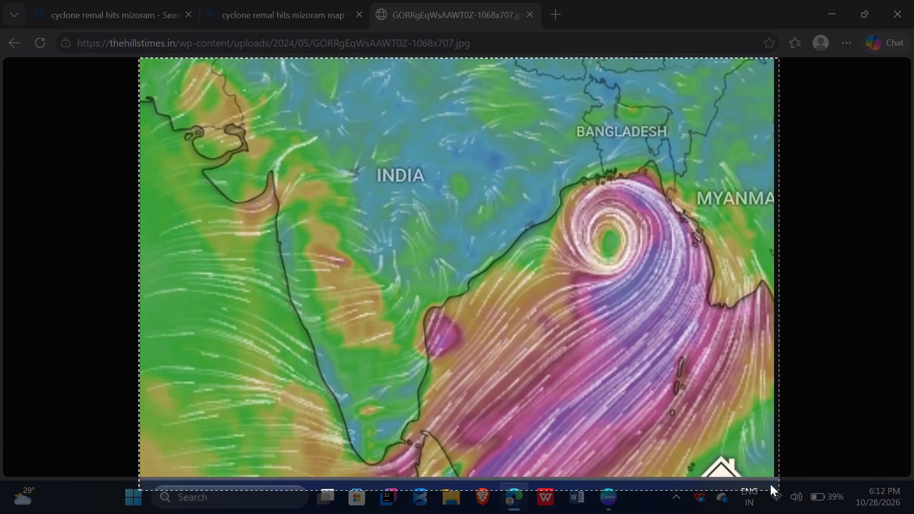
{"action": "left_click_drag", "start_coordinate": [770, 484], "coordinate": [771, 448]}
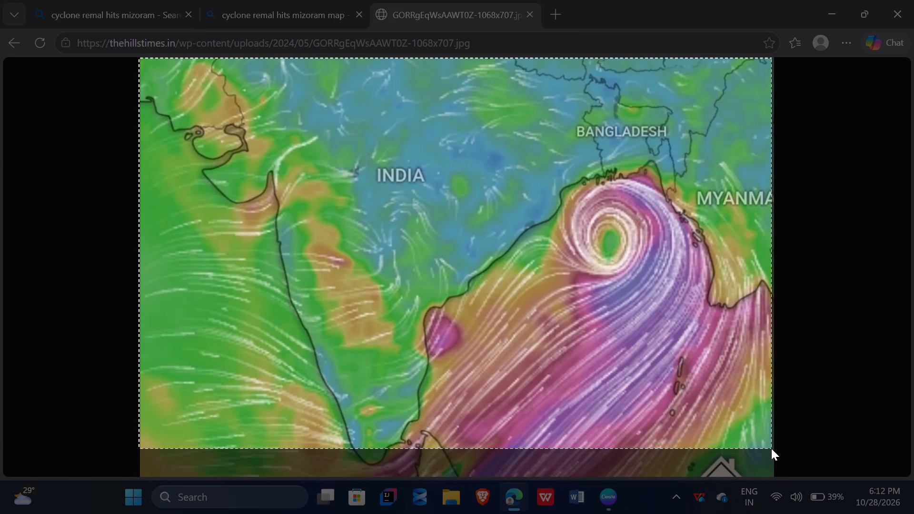
{"action": "left_click_drag", "start_coordinate": [771, 448], "coordinate": [773, 448]}
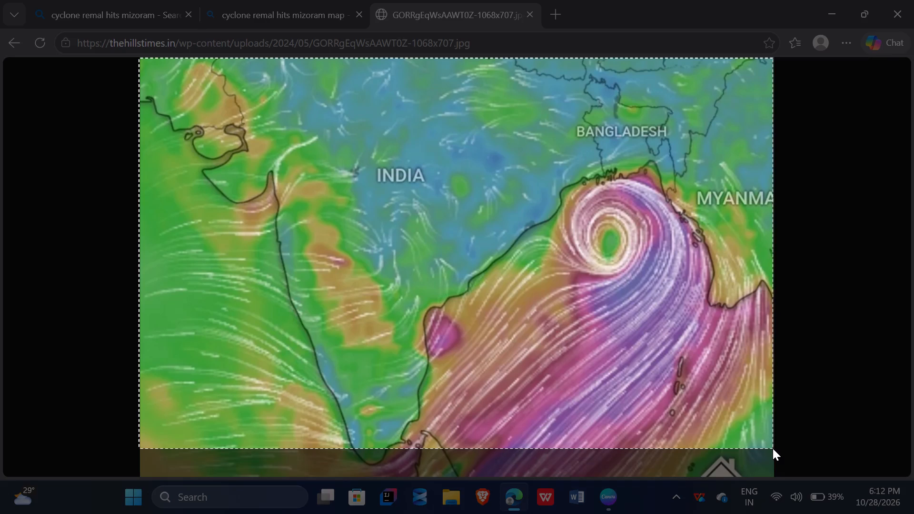
{"action": "left_click_drag", "start_coordinate": [773, 448], "coordinate": [773, 449]}
Switch to Canva, upload the captured wind map screenshot, and place it on the blank page 2.
{"action": "left_click", "coordinate": [611, 500]}
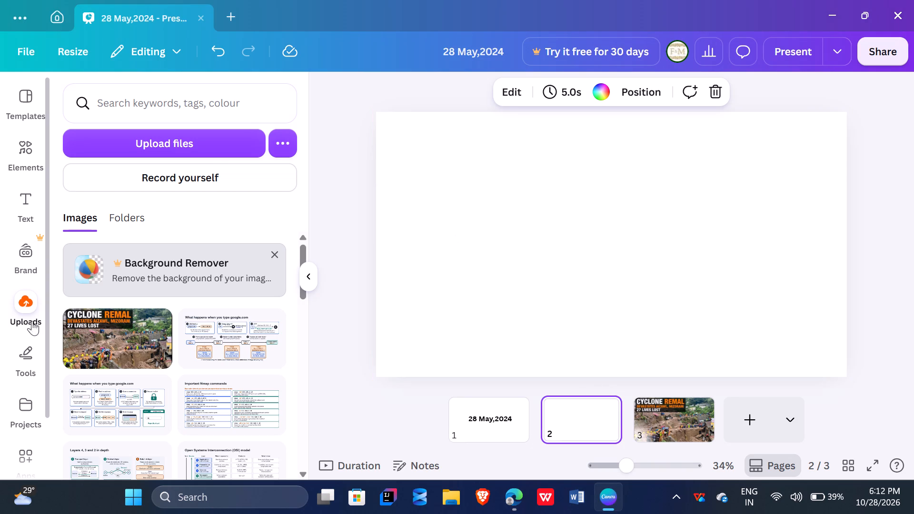
{"action": "left_click", "coordinate": [173, 144]}
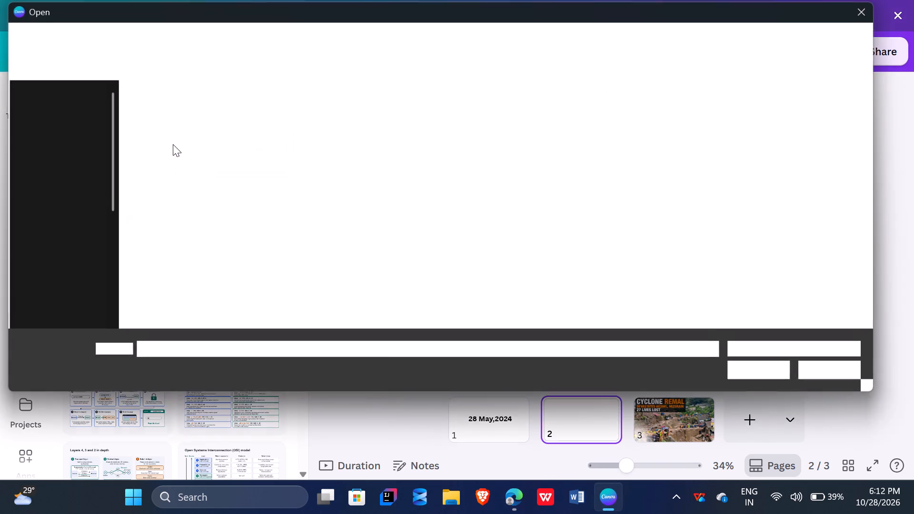
{"action": "double_click", "coordinate": [189, 141]}
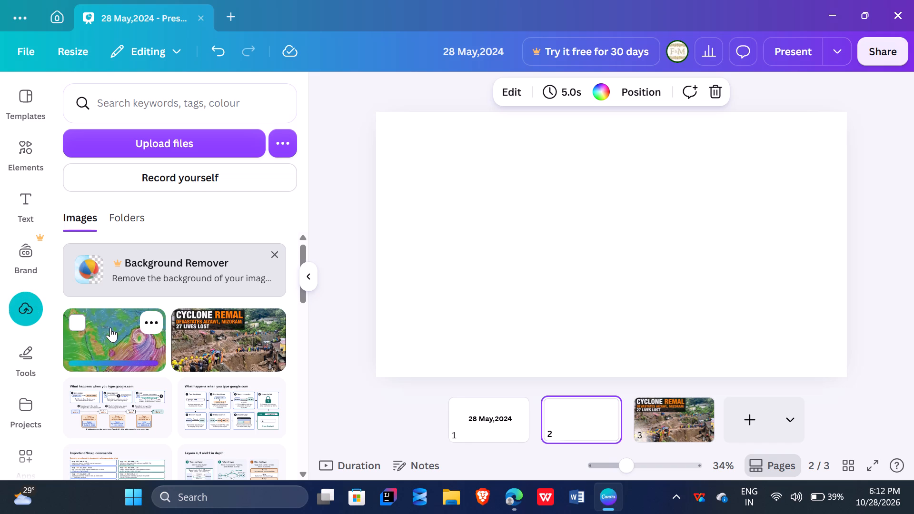
{"action": "left_click", "coordinate": [110, 327]}
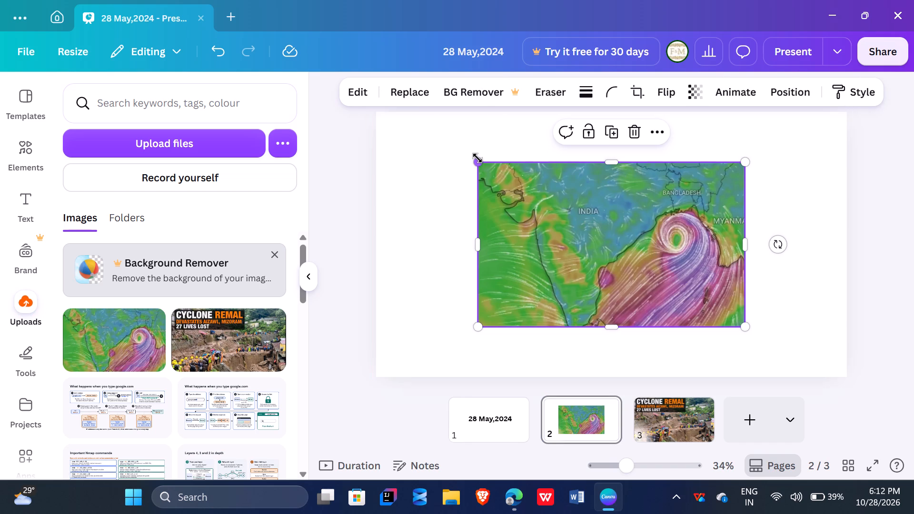
Enlarge the wind map image on page 2 to span the full page width, about 1,920 by 1,051.
{"action": "left_click_drag", "start_coordinate": [478, 159], "coordinate": [395, 132]}
{"action": "left_click_drag", "start_coordinate": [745, 323], "coordinate": [822, 371]}
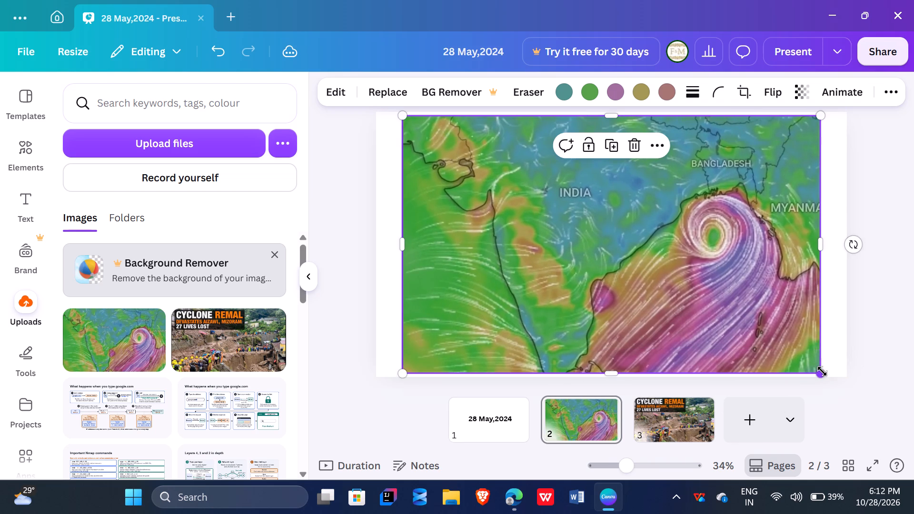
{"action": "left_click_drag", "start_coordinate": [823, 239], "coordinate": [843, 244]}
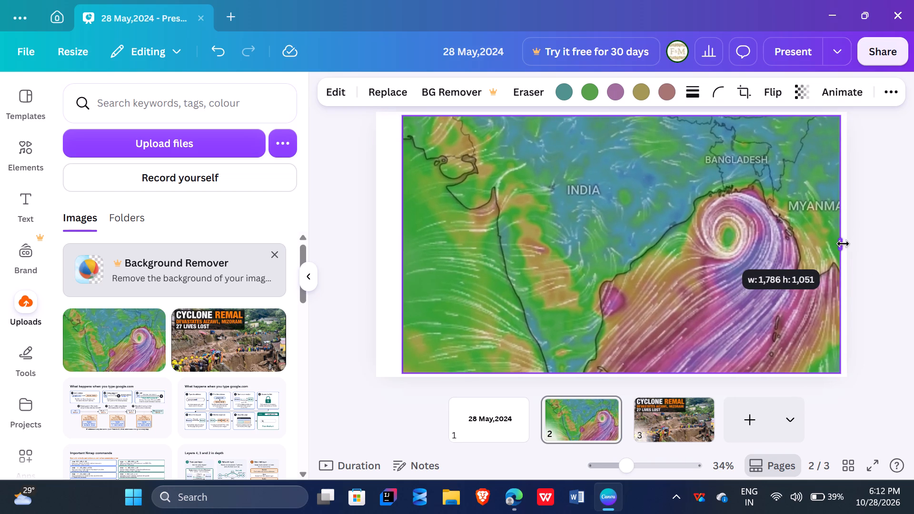
{"action": "left_click_drag", "start_coordinate": [843, 244], "coordinate": [846, 242]}
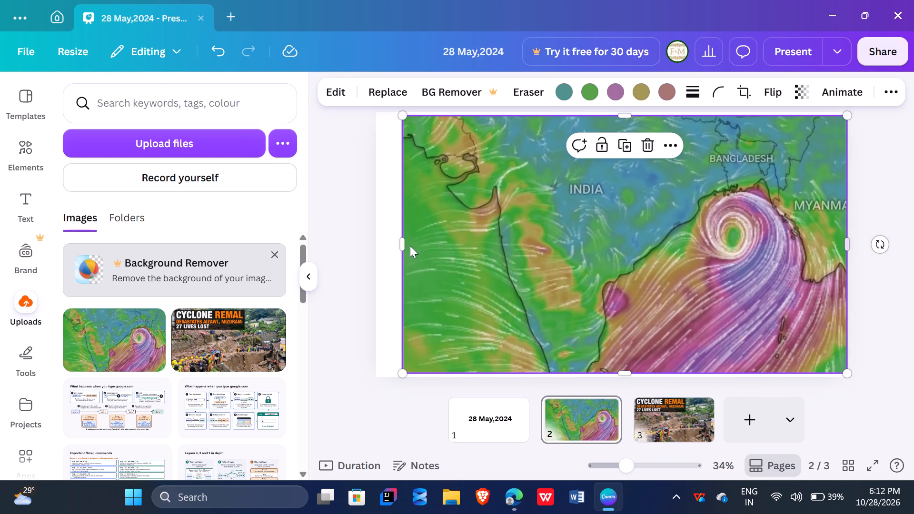
{"action": "left_click_drag", "start_coordinate": [408, 246], "coordinate": [383, 248]}
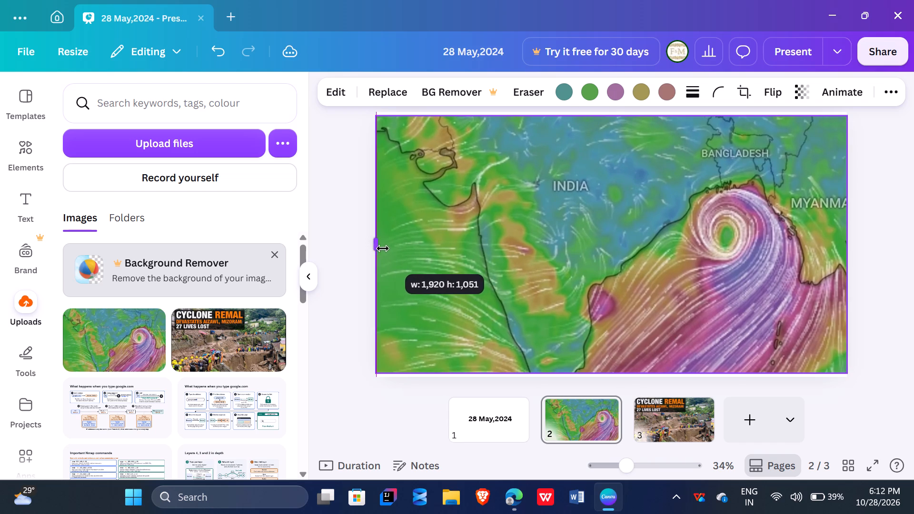
{"action": "left_click_drag", "start_coordinate": [383, 248], "coordinate": [384, 248]}
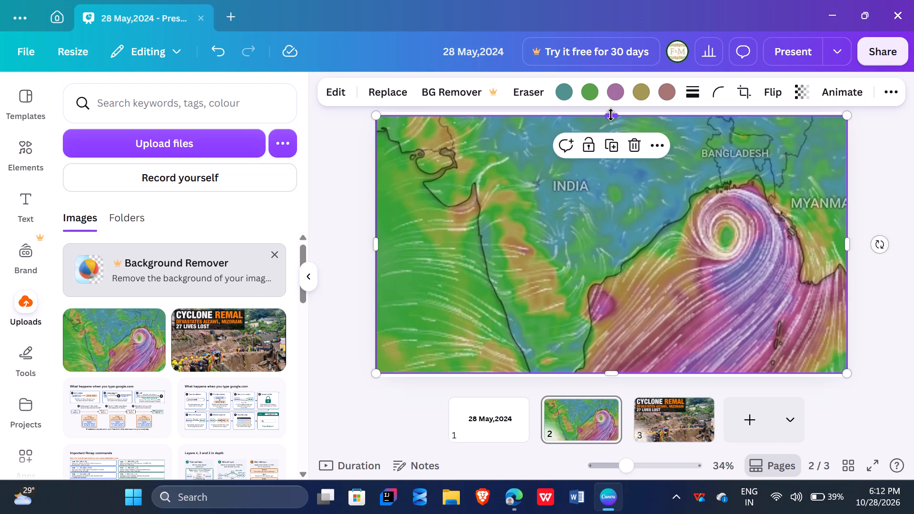
{"action": "left_click", "coordinate": [873, 168]}
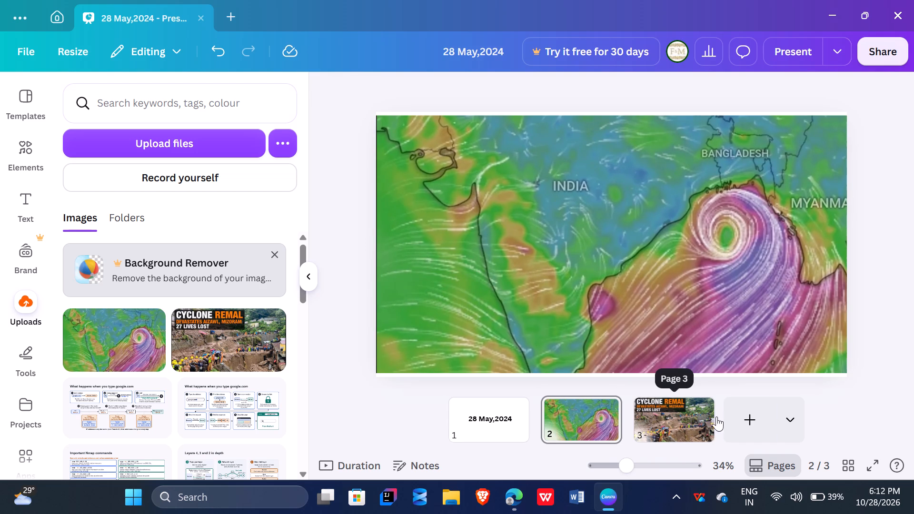
Open the Cyclone Remal slide, show the duration timeline, and scrub the playhead across the slides.
{"action": "left_click", "coordinate": [676, 435]}
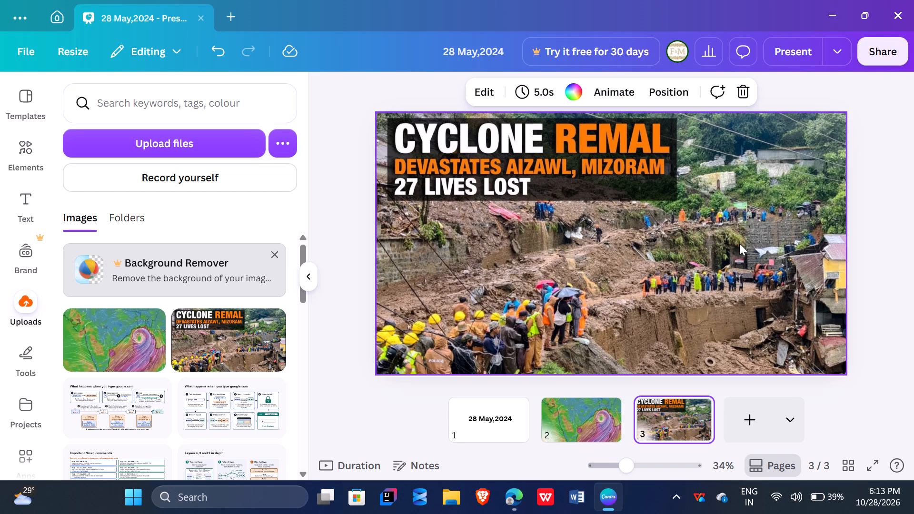
{"action": "left_click", "coordinate": [369, 456]}
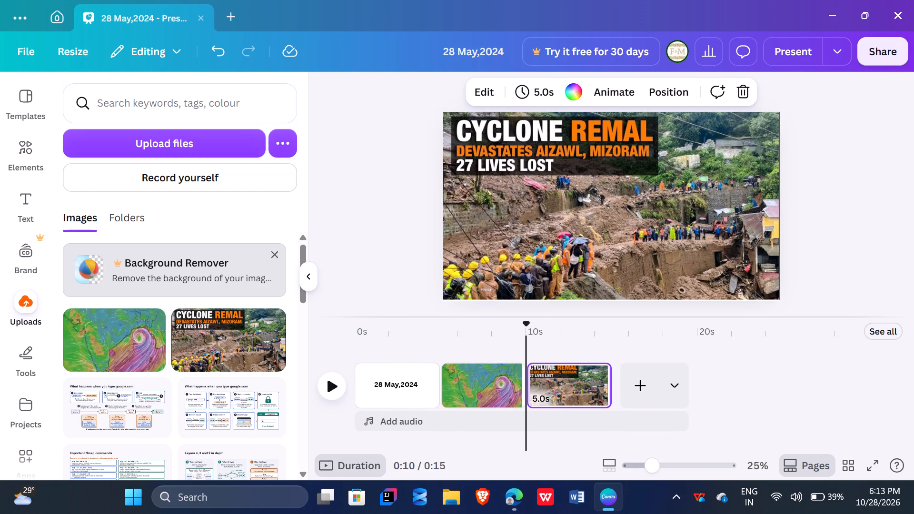
{"action": "left_click_drag", "start_coordinate": [524, 327], "coordinate": [523, 326]}
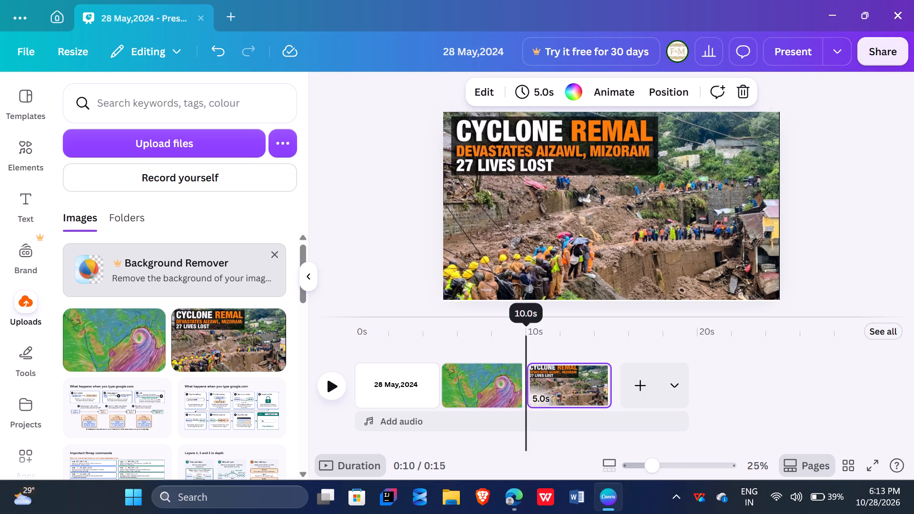
{"action": "left_click_drag", "start_coordinate": [523, 326], "coordinate": [436, 324]}
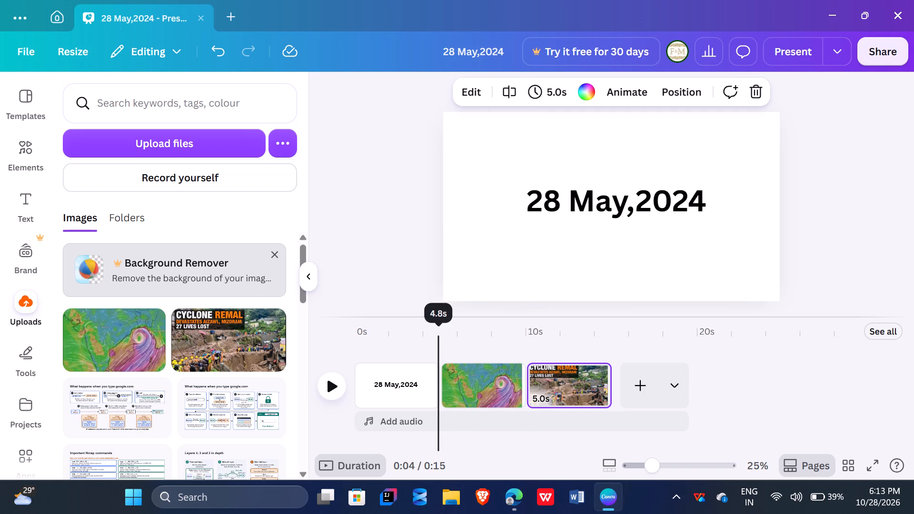
{"action": "left_click_drag", "start_coordinate": [436, 324], "coordinate": [533, 338]}
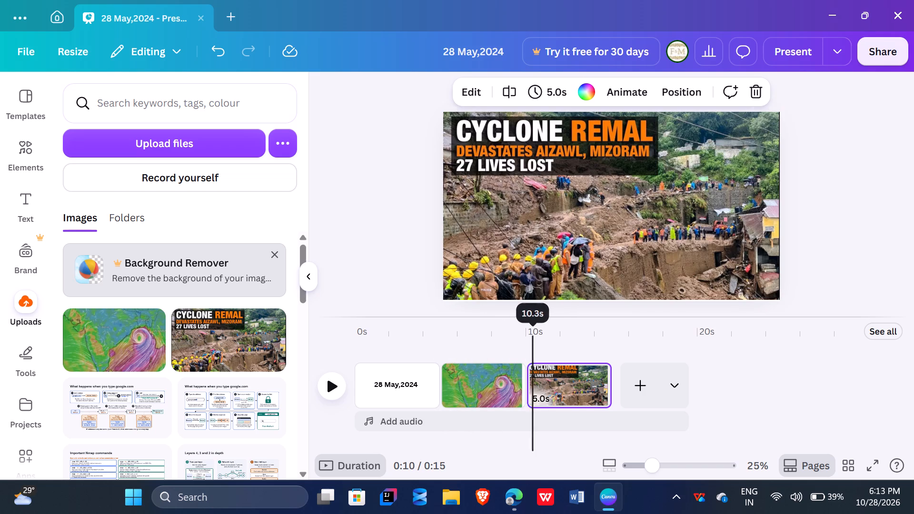
{"action": "left_click_drag", "start_coordinate": [533, 338], "coordinate": [611, 331]}
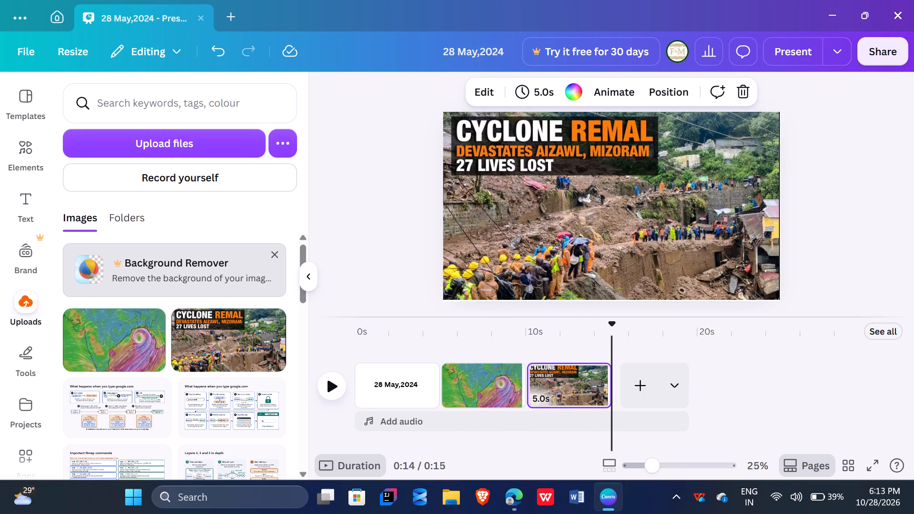
Set the wind map slide's timing on page 2 to 0.9 seconds.
{"action": "left_click", "coordinate": [491, 366]}
{"action": "left_click", "coordinate": [544, 89]}
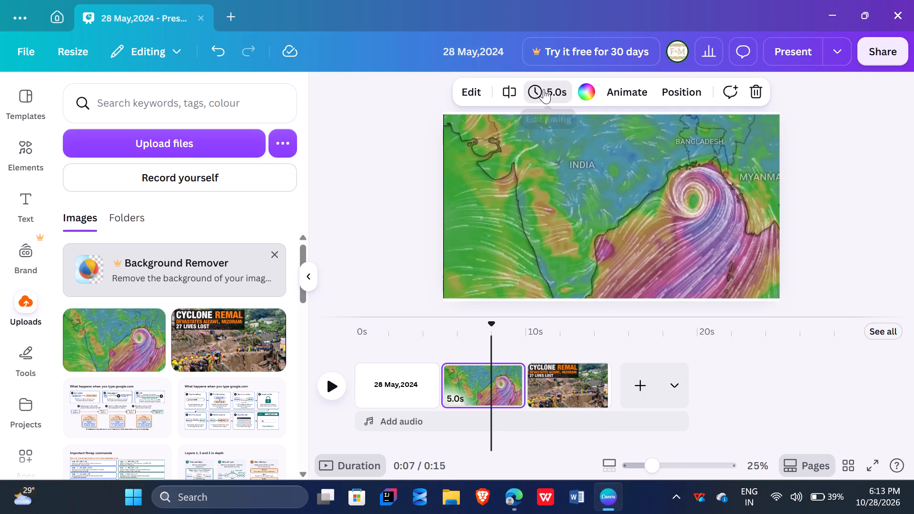
{"action": "left_click_drag", "start_coordinate": [473, 153], "coordinate": [460, 160]}
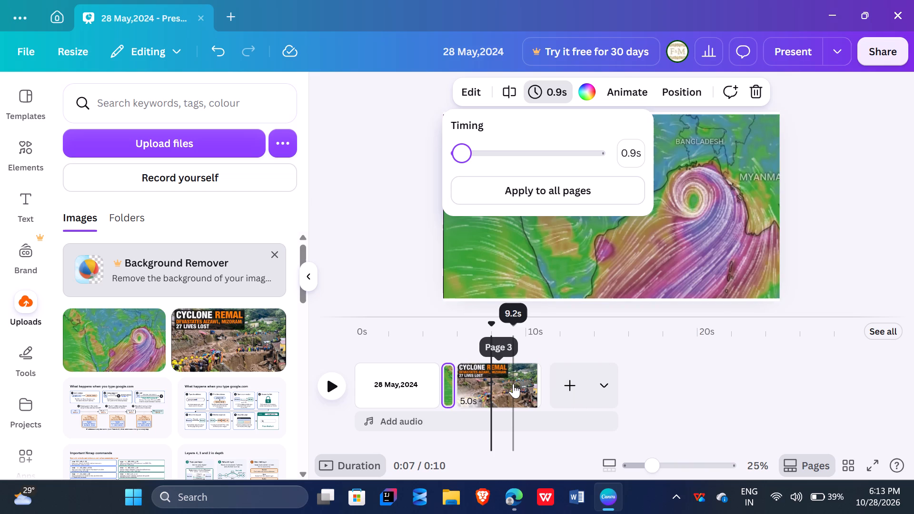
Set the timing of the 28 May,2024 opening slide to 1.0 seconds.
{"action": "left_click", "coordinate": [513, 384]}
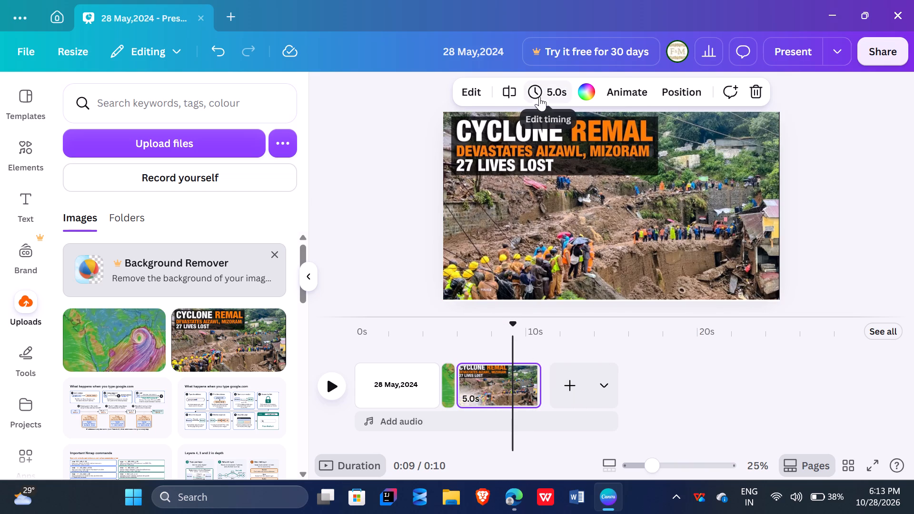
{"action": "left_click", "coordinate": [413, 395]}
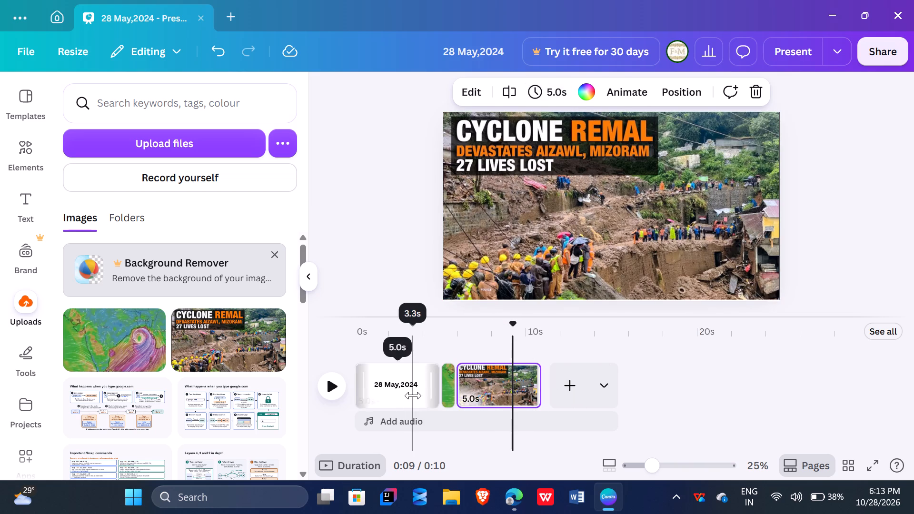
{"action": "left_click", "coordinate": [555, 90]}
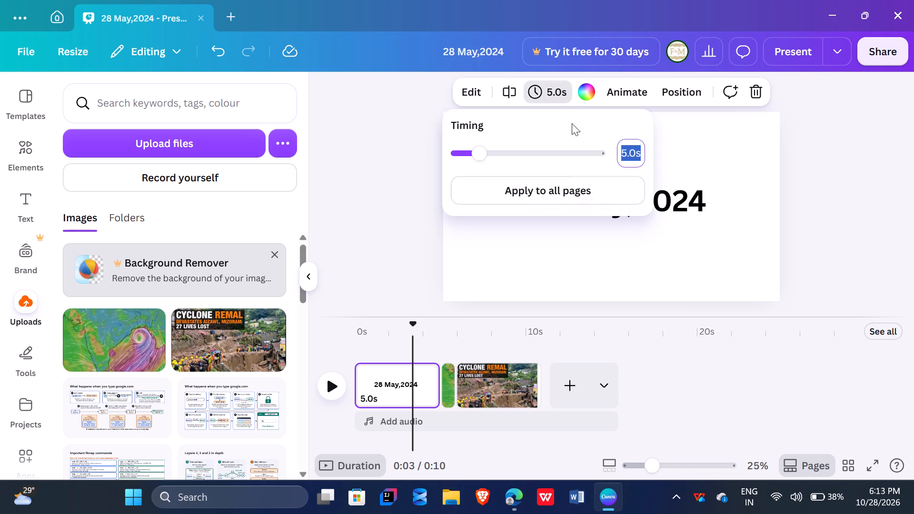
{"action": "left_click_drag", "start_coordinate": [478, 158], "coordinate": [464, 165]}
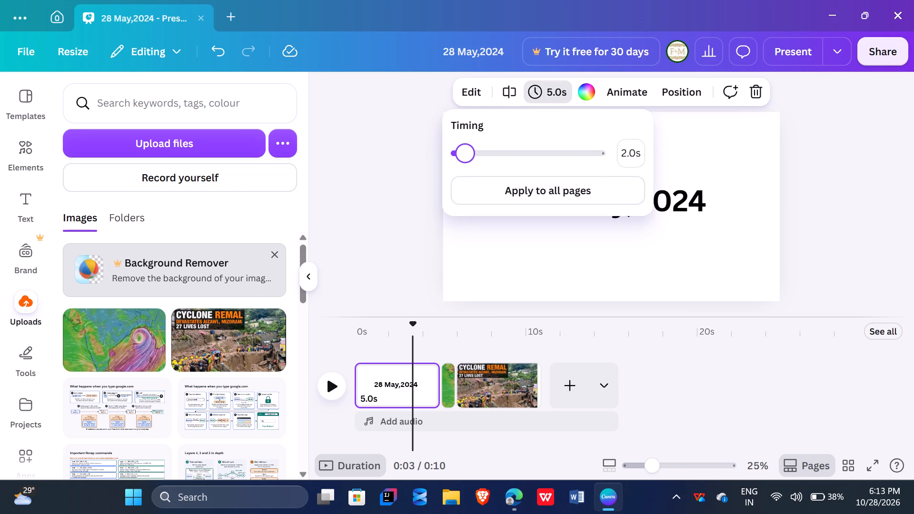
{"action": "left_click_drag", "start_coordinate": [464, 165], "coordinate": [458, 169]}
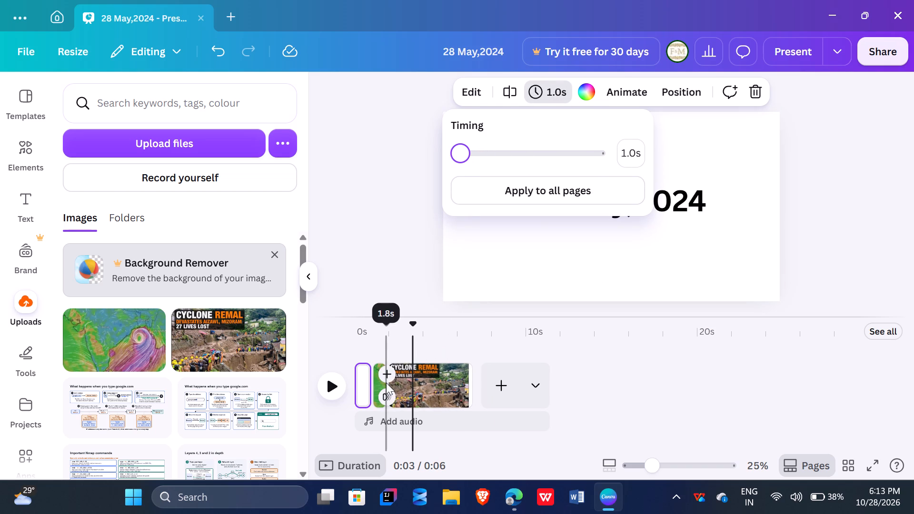
Play the presentation from the start to check the slide timings, and pause on the Cyclone Remal news slide.
{"action": "left_click", "coordinate": [380, 384]}
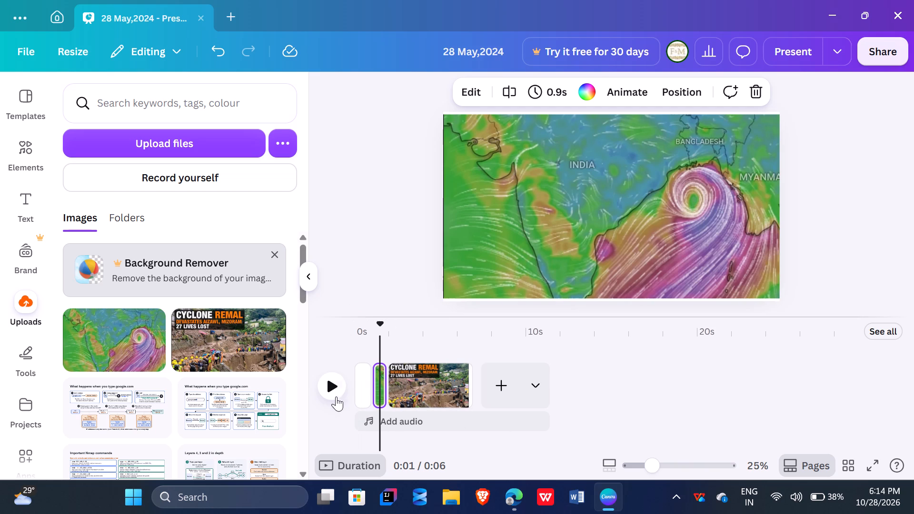
{"action": "left_click_drag", "start_coordinate": [378, 325], "coordinate": [348, 331]}
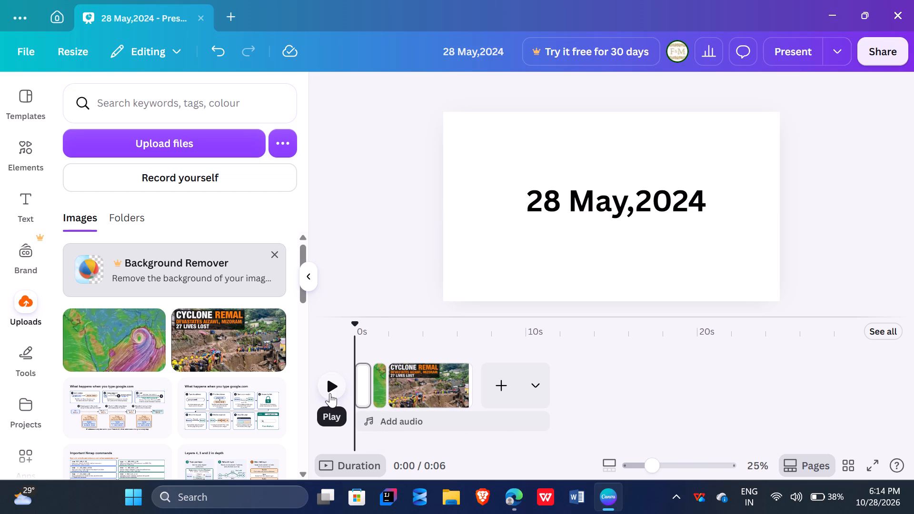
{"action": "left_click", "coordinate": [330, 393]}
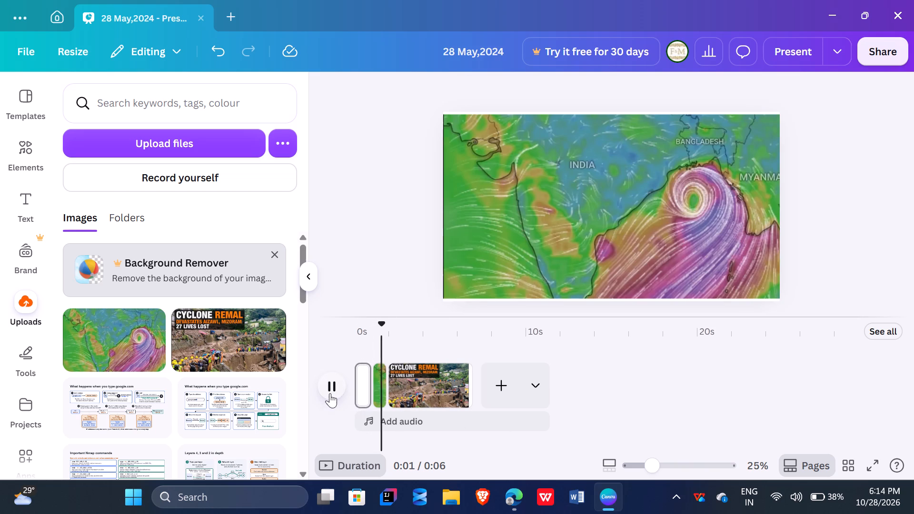
{"action": "left_click", "coordinate": [334, 386]}
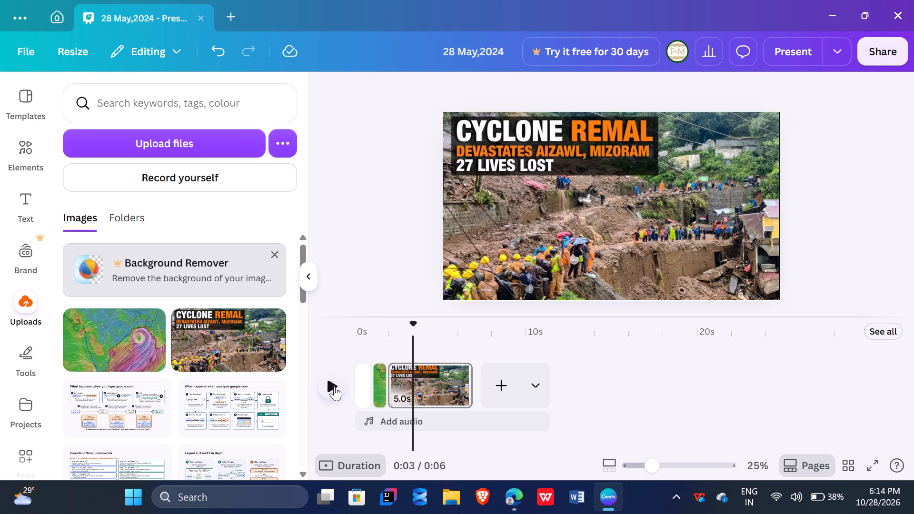
Set the 28 May,2024 opening slide's timing to 2.5 seconds and apply it to all pages.
{"action": "left_click", "coordinate": [364, 382]}
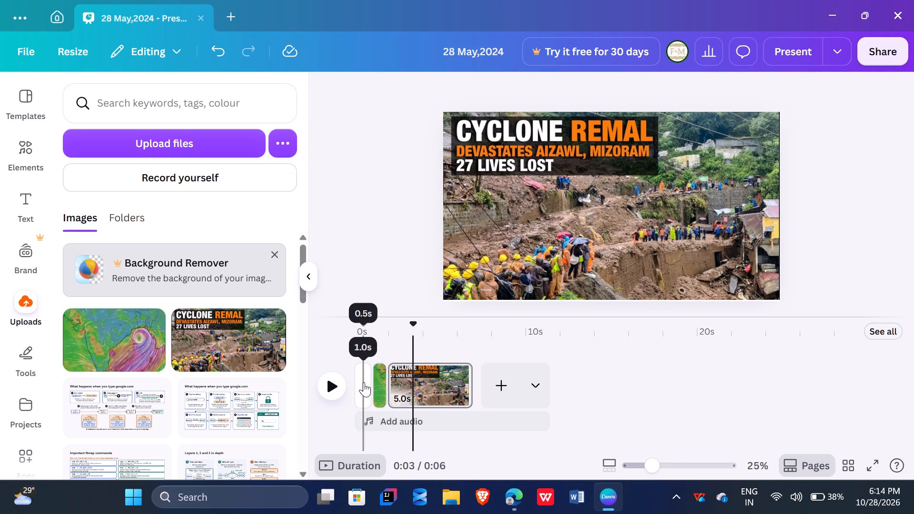
{"action": "left_click", "coordinate": [560, 90]}
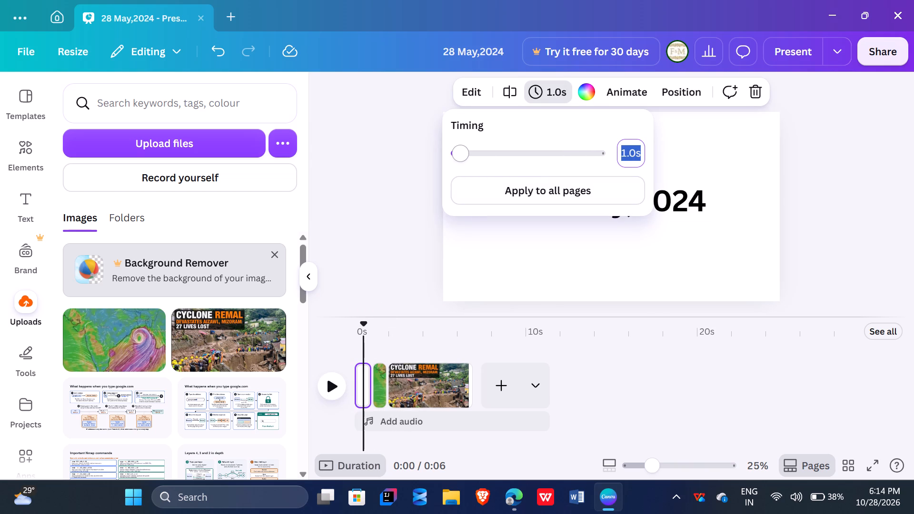
{"action": "left_click_drag", "start_coordinate": [464, 155], "coordinate": [468, 160]}
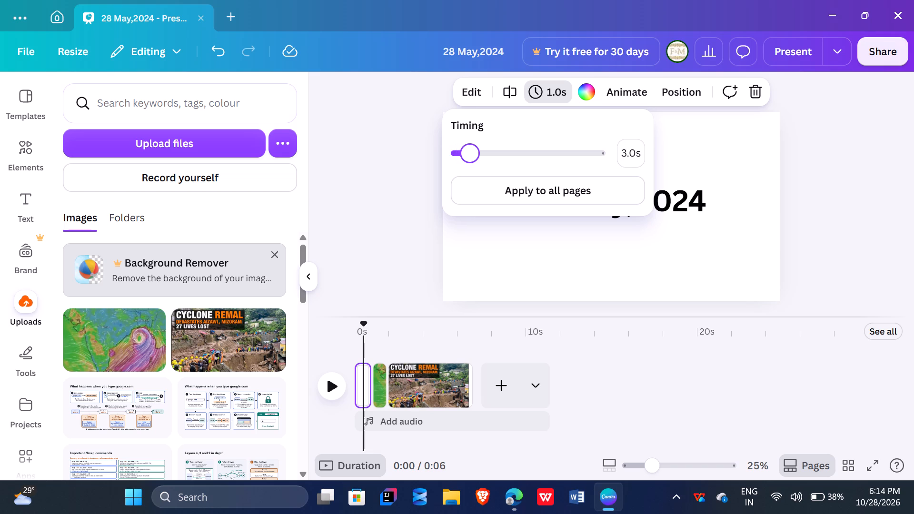
{"action": "left_click_drag", "start_coordinate": [468, 160], "coordinate": [465, 159]}
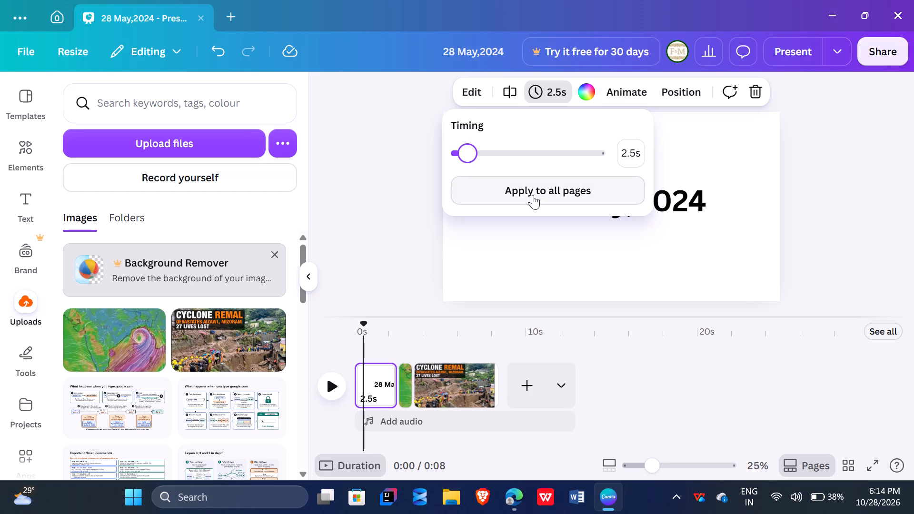
{"action": "left_click", "coordinate": [544, 187]}
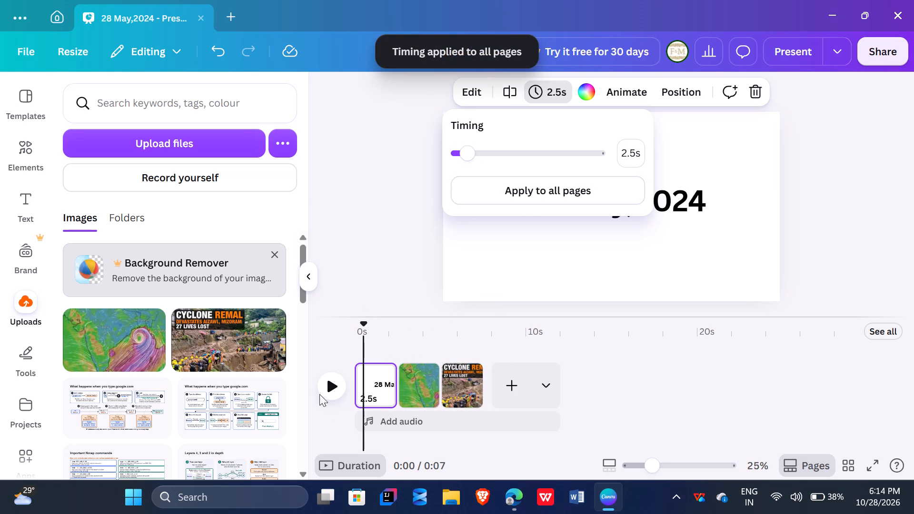
Play the whole presentation from the start to review the slide timing.
{"action": "left_click_drag", "start_coordinate": [363, 326], "coordinate": [338, 330]}
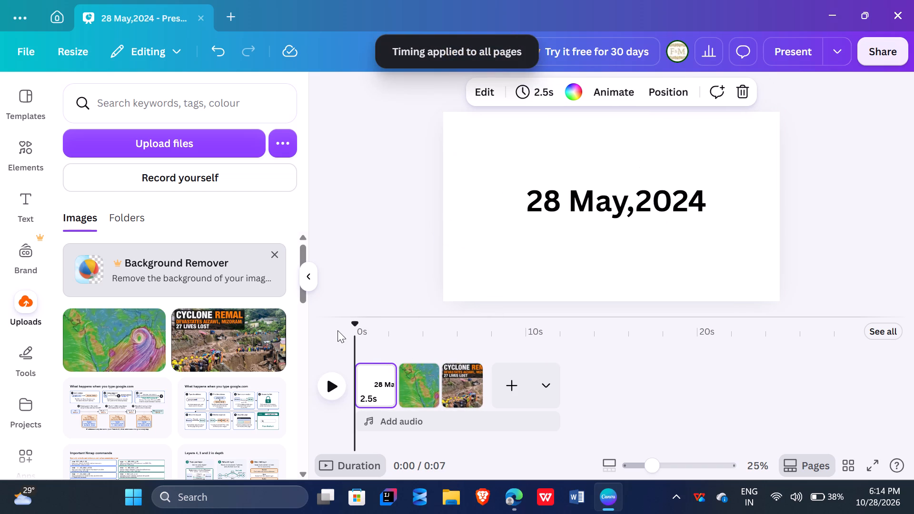
{"action": "left_click", "coordinate": [333, 387]}
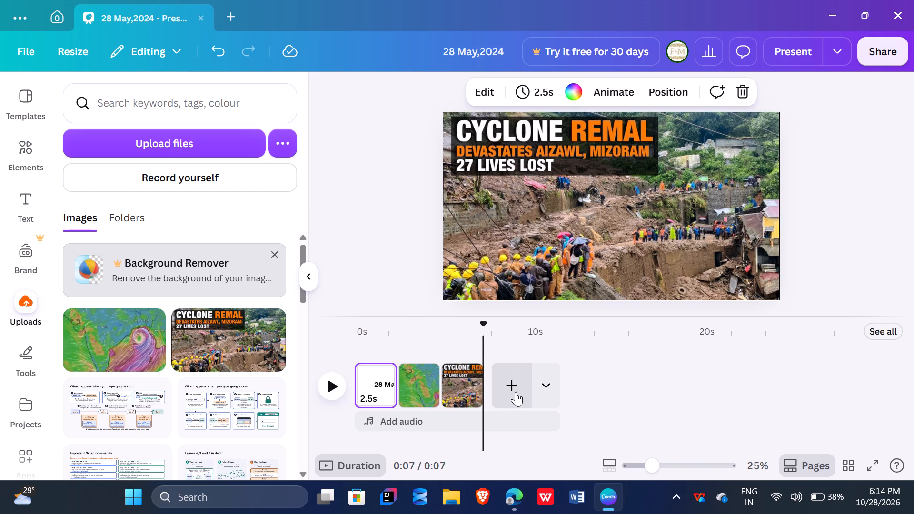
Switch to Microsoft Edge, close the wind map image, and search Bing Images for "highway landslide northeast cyclone remal".
{"action": "left_click", "coordinate": [519, 501]}
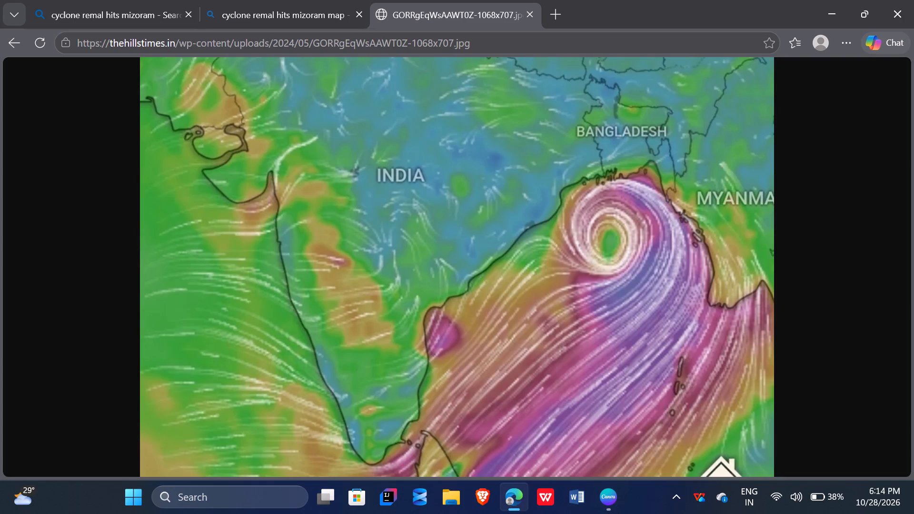
{"action": "left_click", "coordinate": [533, 10]}
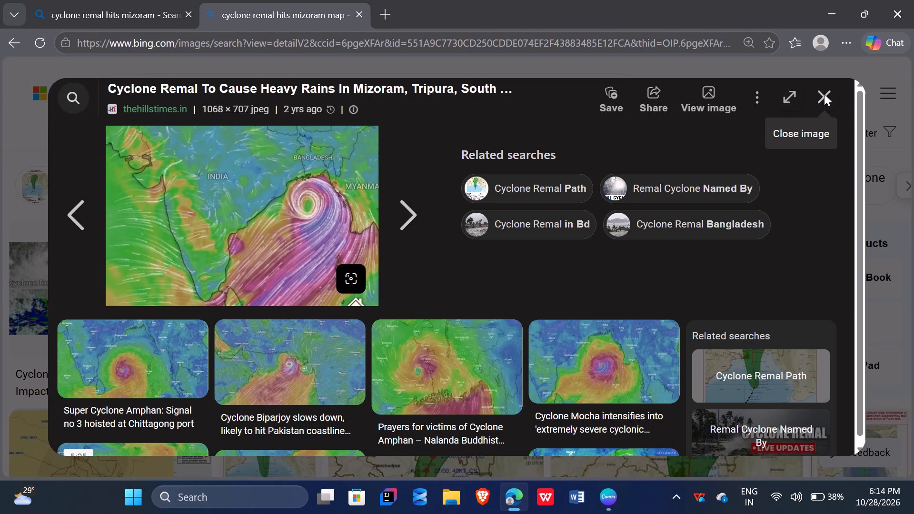
{"action": "left_click", "coordinate": [824, 94]}
{"action": "left_click_drag", "start_coordinate": [388, 100], "coordinate": [0, 155]}
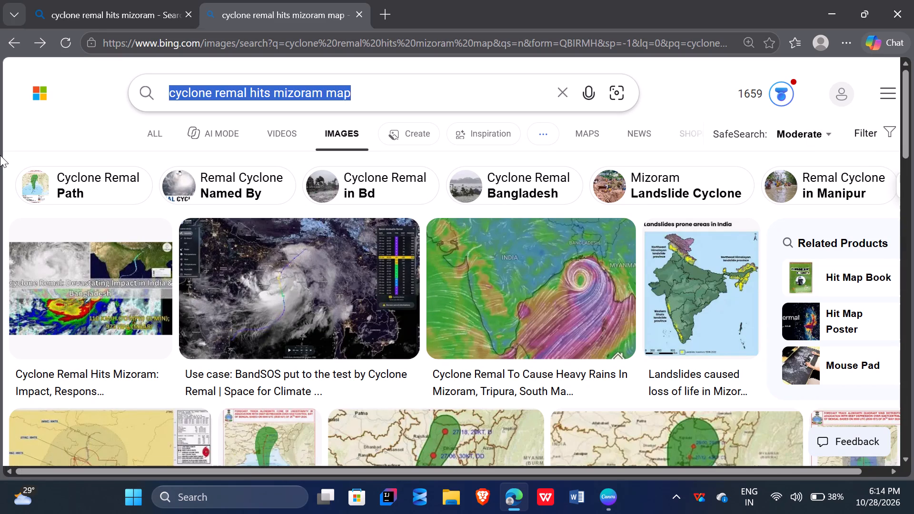
{"action": "key", "text": "BackSpace"}
{"action": "type", "text": "highway landls"}
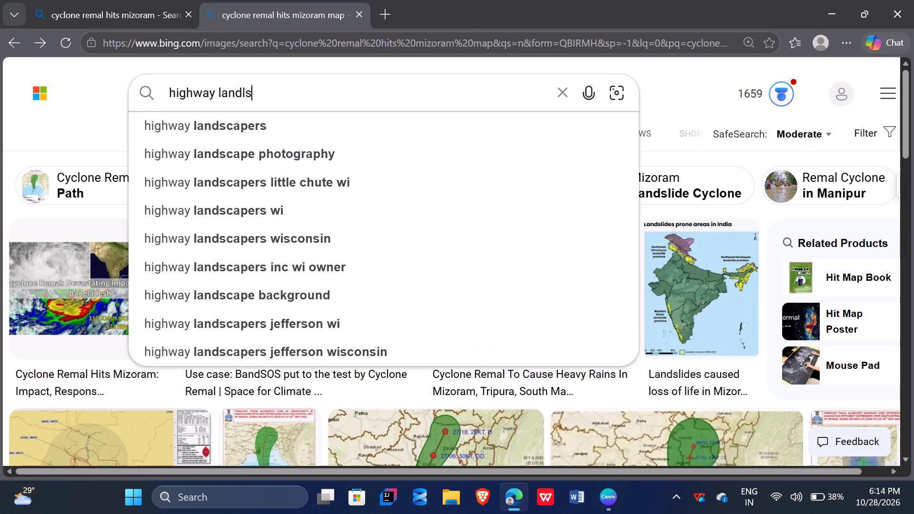
{"action": "key", "text": "BackSpace"}
{"action": "key", "text": "BackSpace"}
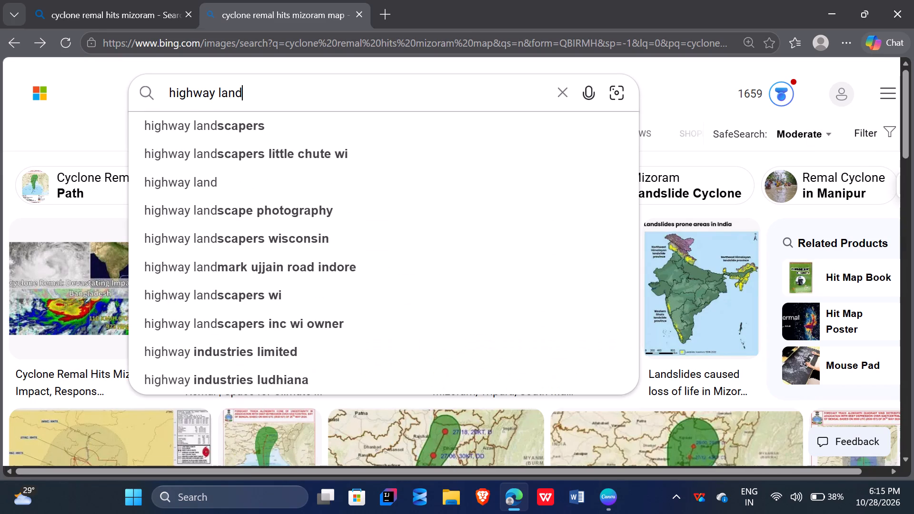
{"action": "type", "text": "slide"}
{"action": "key", "text": "space"}
{"action": "type", "text": "nor"}
{"action": "type", "text": "theast cyclone remal"}
{"action": "key", "text": "Return"}
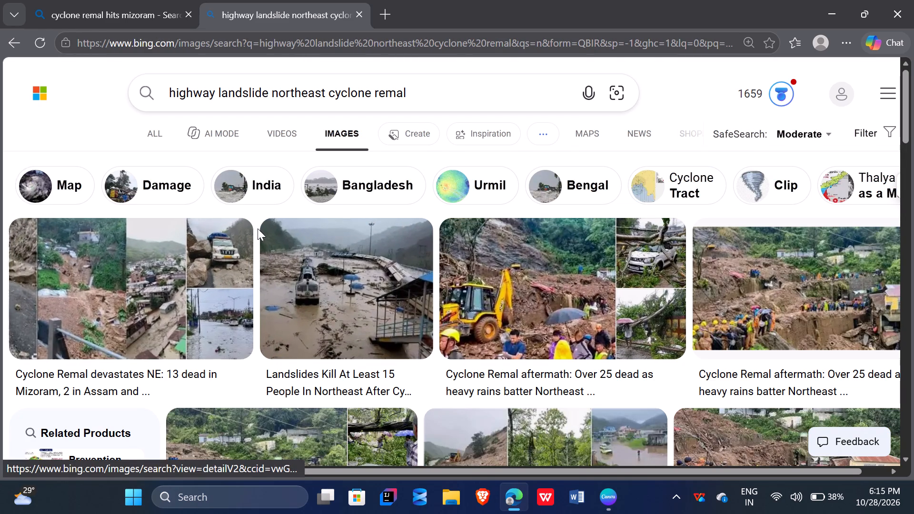
Browse the landslide image results and open northeastlivetv.com's three-photo collage of a truck, landslide and flooded town at full size.
{"action": "scroll", "coordinate": [258, 228], "scroll_direction": "down", "scroll_amount": 3}
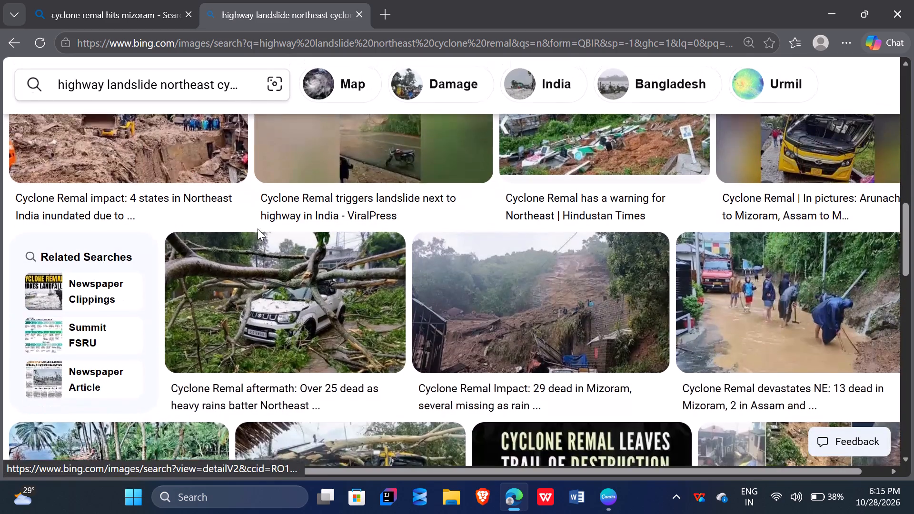
{"action": "scroll", "coordinate": [258, 228], "scroll_direction": "down", "scroll_amount": 2}
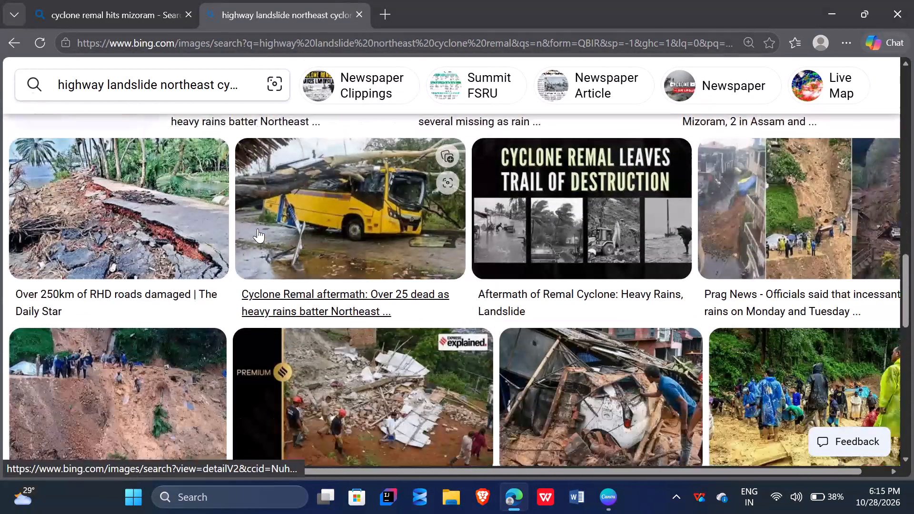
{"action": "scroll", "coordinate": [258, 228], "scroll_direction": "down", "scroll_amount": 1}
{"action": "scroll", "coordinate": [258, 228], "scroll_direction": "up", "scroll_amount": 9}
{"action": "left_click", "coordinate": [154, 256]}
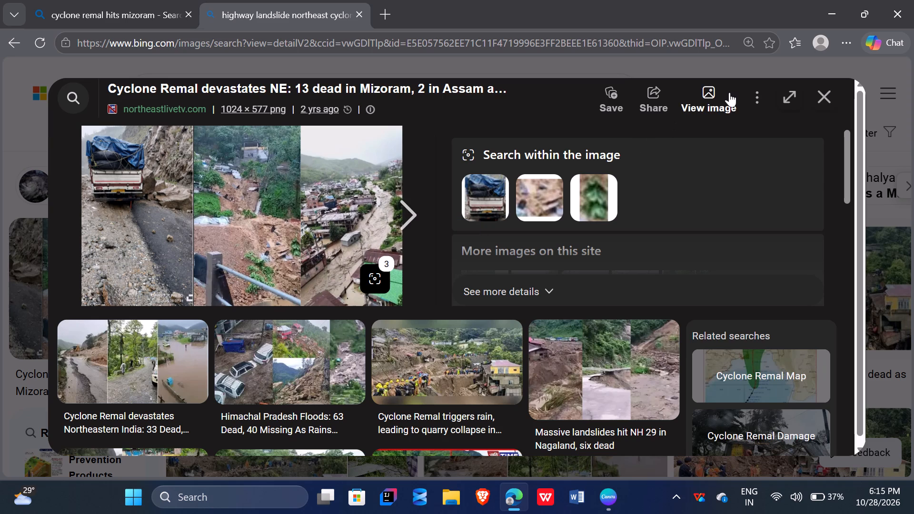
{"action": "left_click", "coordinate": [697, 94]}
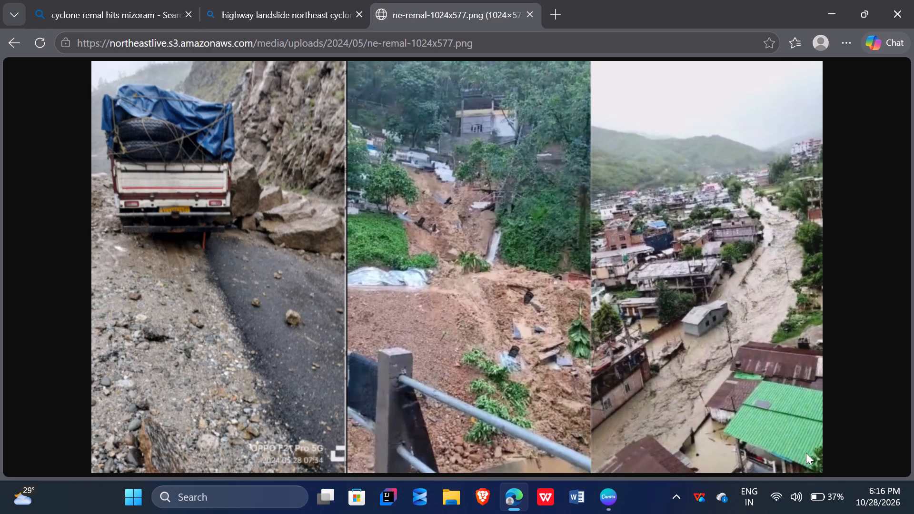
Capture a screenshot covering the three-photo landslide and flood collage.
{"action": "key", "text": "F23"}
{"action": "key", "text": "Print"}
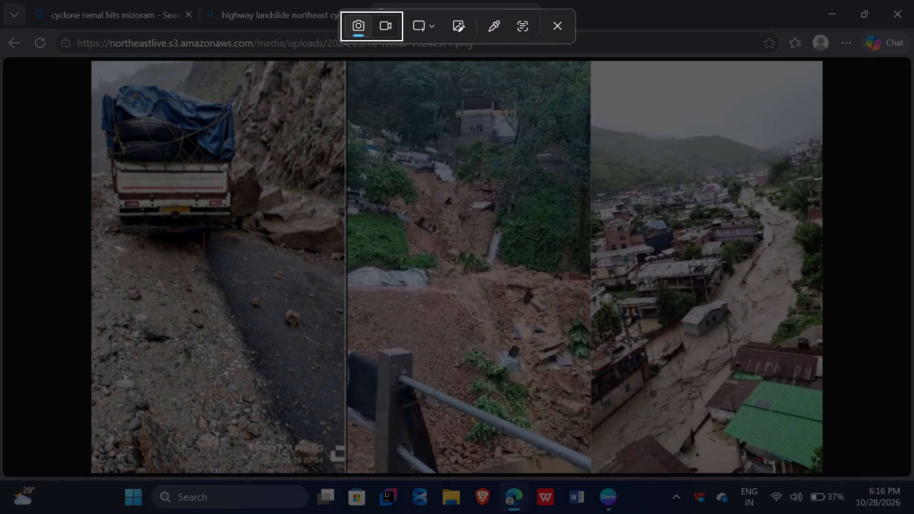
{"action": "left_click_drag", "start_coordinate": [89, 60], "coordinate": [716, 377]}
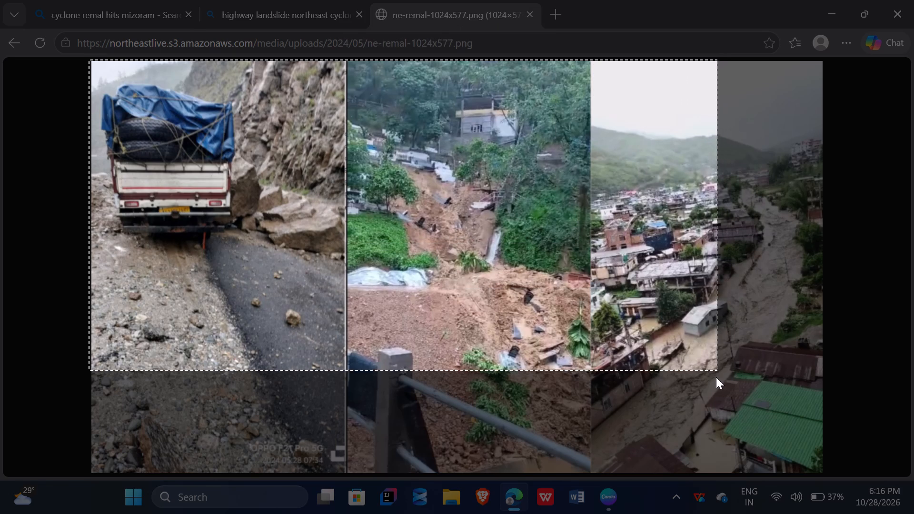
{"action": "left_click_drag", "start_coordinate": [716, 377], "coordinate": [810, 460]}
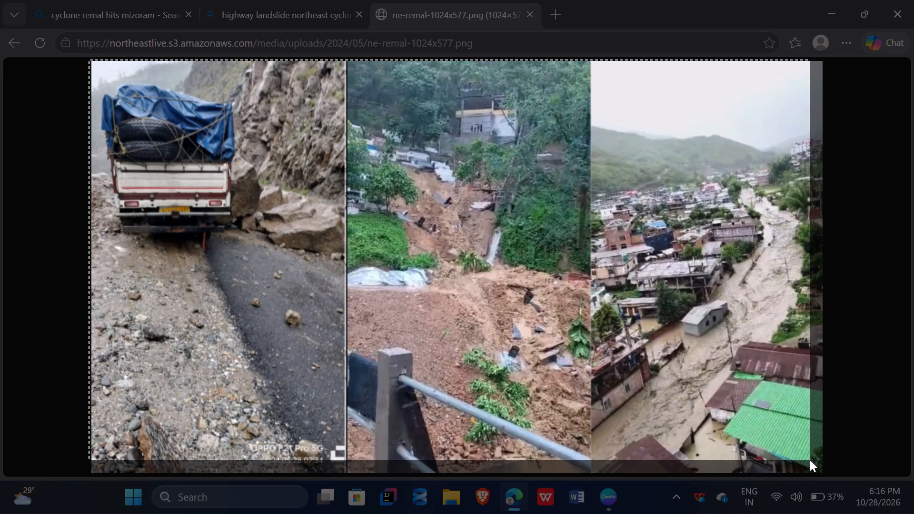
{"action": "left_click_drag", "start_coordinate": [810, 460], "coordinate": [825, 470]}
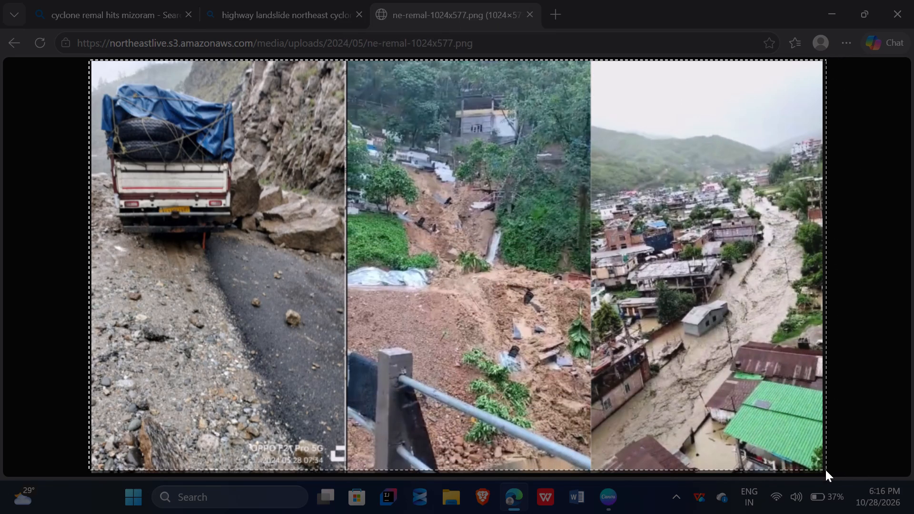
{"action": "left_click_drag", "start_coordinate": [825, 470], "coordinate": [822, 471]}
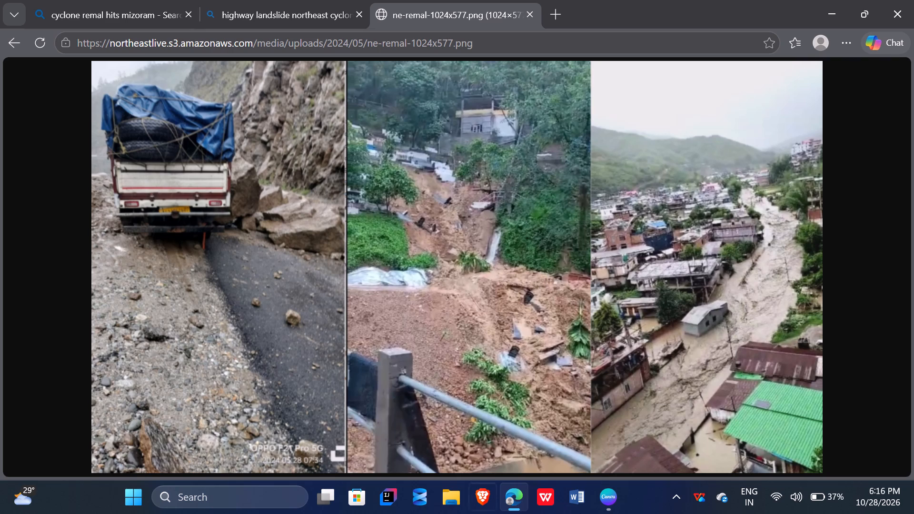
Switch to Canva and add a blank page after the Cyclone Remal news slide.
{"action": "left_click", "coordinate": [612, 500]}
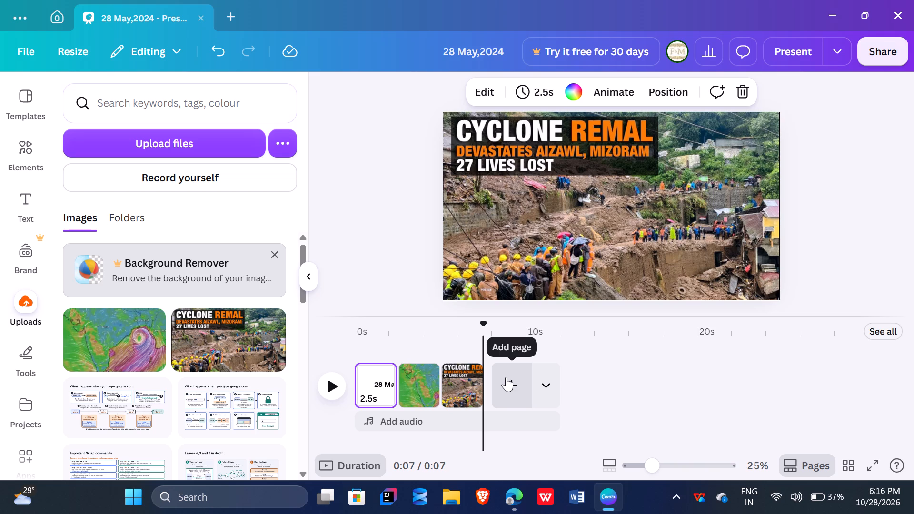
{"action": "left_click", "coordinate": [506, 377]}
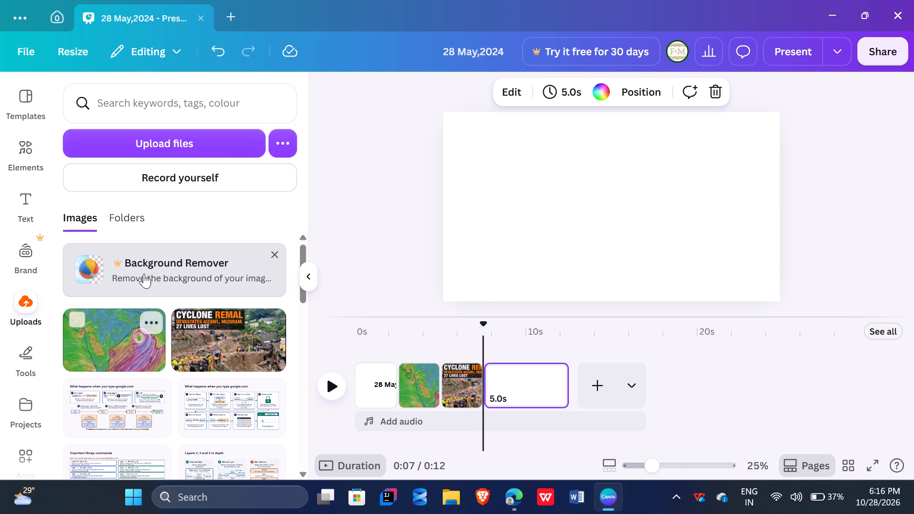
Upload the captured collage, Screenshot 2026-10-28 181615.png, from the Gallery folder.
{"action": "left_click", "coordinate": [228, 135]}
{"action": "left_click_drag", "start_coordinate": [228, 135], "coordinate": [219, 128]}
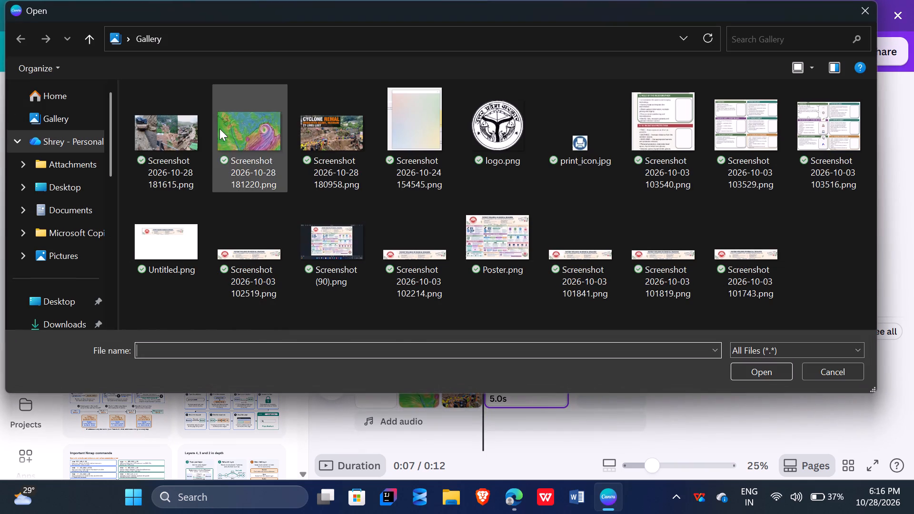
{"action": "left_click_drag", "start_coordinate": [219, 128], "coordinate": [173, 135]}
{"action": "double_click", "coordinate": [173, 135]}
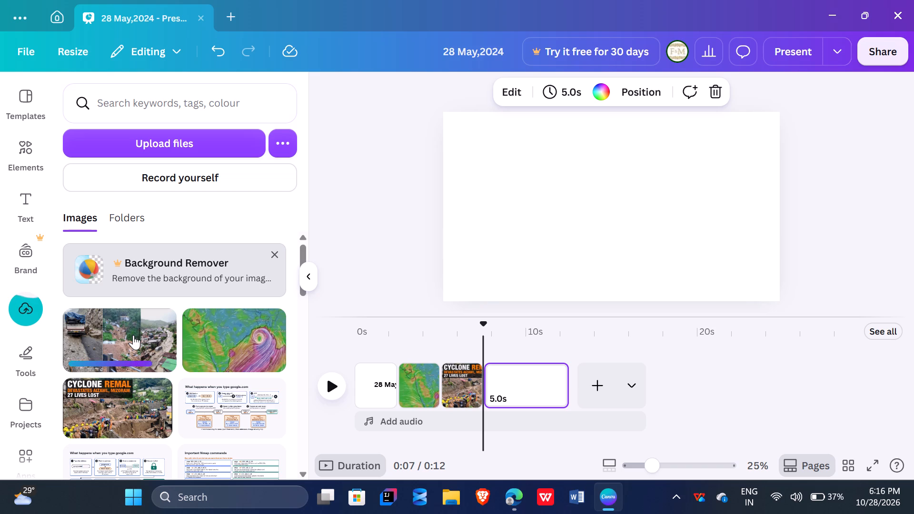
Place the uploaded truck, landslide and flood collage on the blank page and enlarge it to fill the whole slide.
{"action": "left_click", "coordinate": [133, 335]}
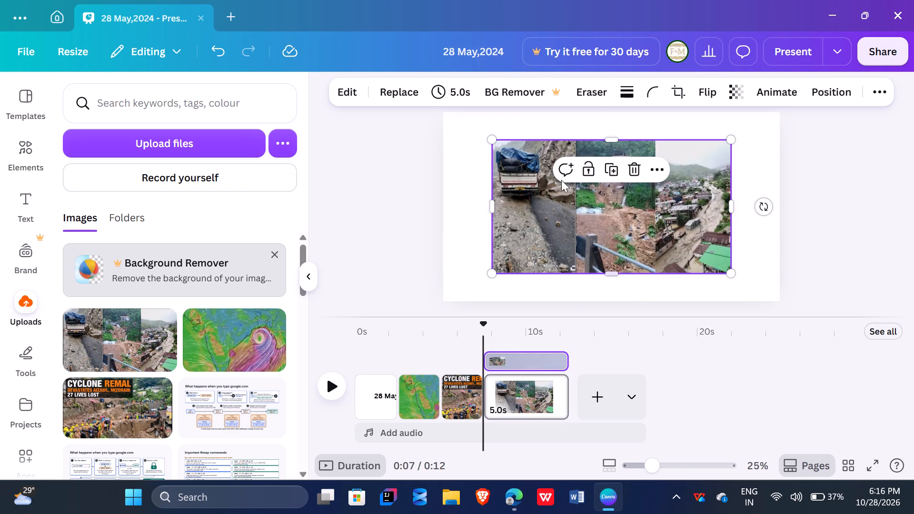
{"action": "left_click_drag", "start_coordinate": [493, 141], "coordinate": [432, 138]}
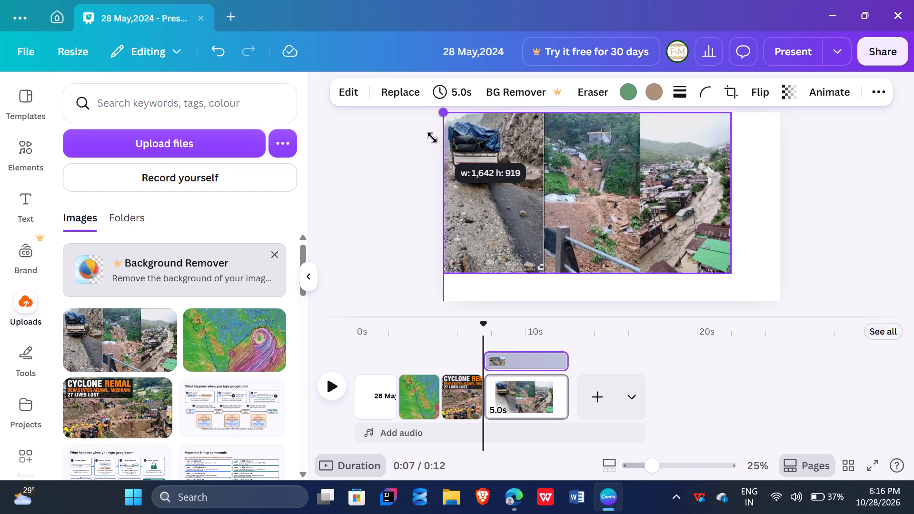
{"action": "left_click_drag", "start_coordinate": [432, 138], "coordinate": [434, 131]}
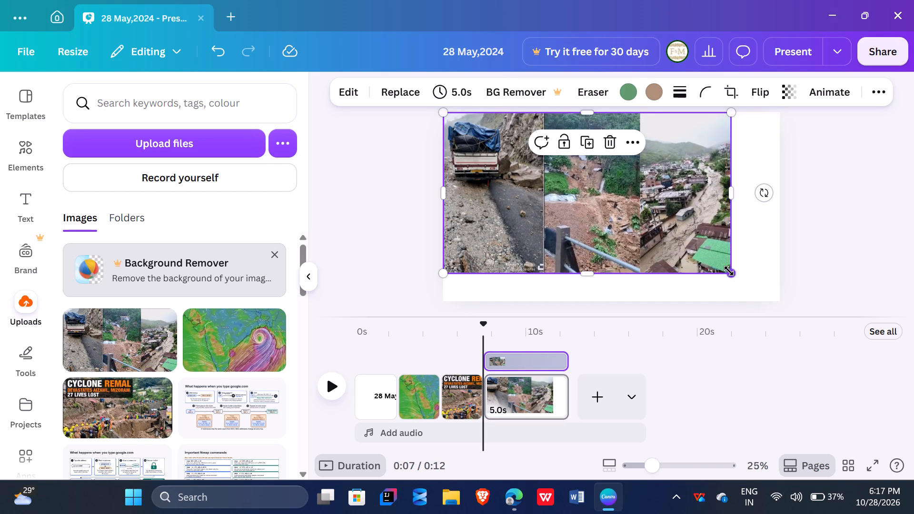
{"action": "left_click_drag", "start_coordinate": [729, 271], "coordinate": [783, 284]}
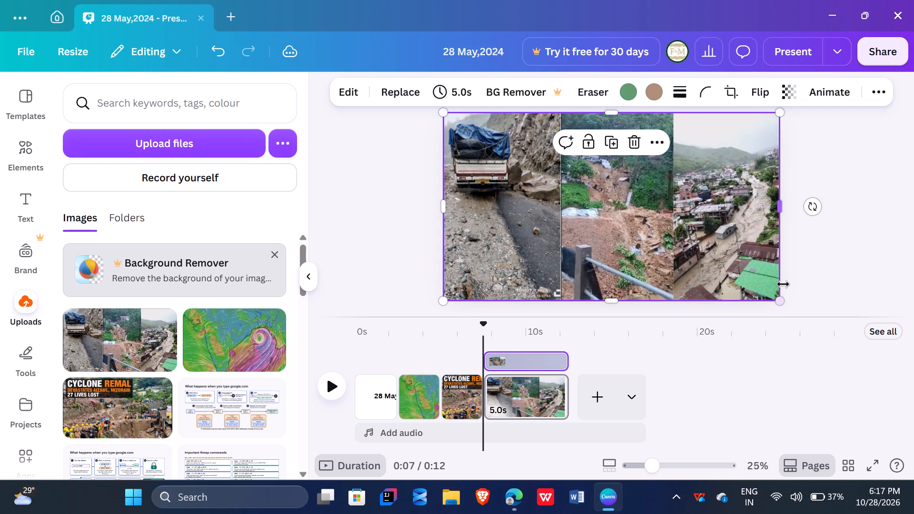
{"action": "left_click", "coordinate": [849, 264]}
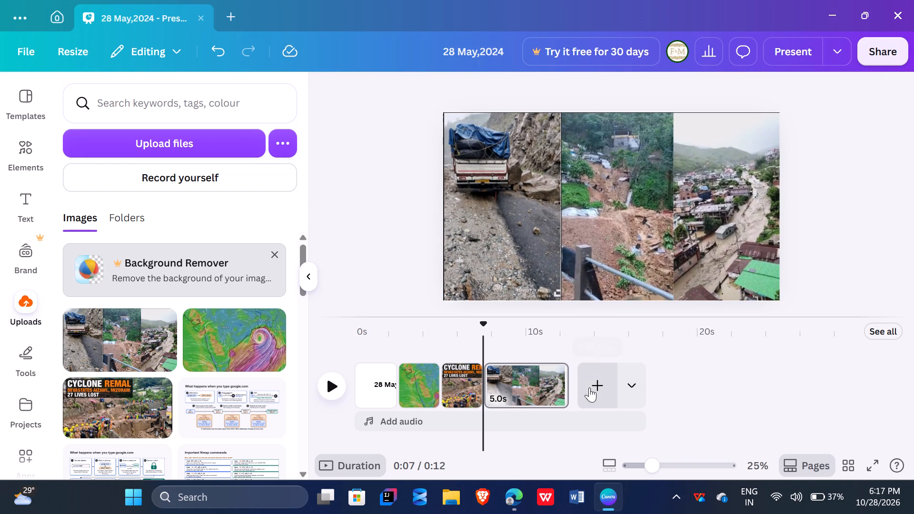
Set the timing of the landslide and flood collage slide to 2.5 seconds.
{"action": "left_click", "coordinate": [564, 167]}
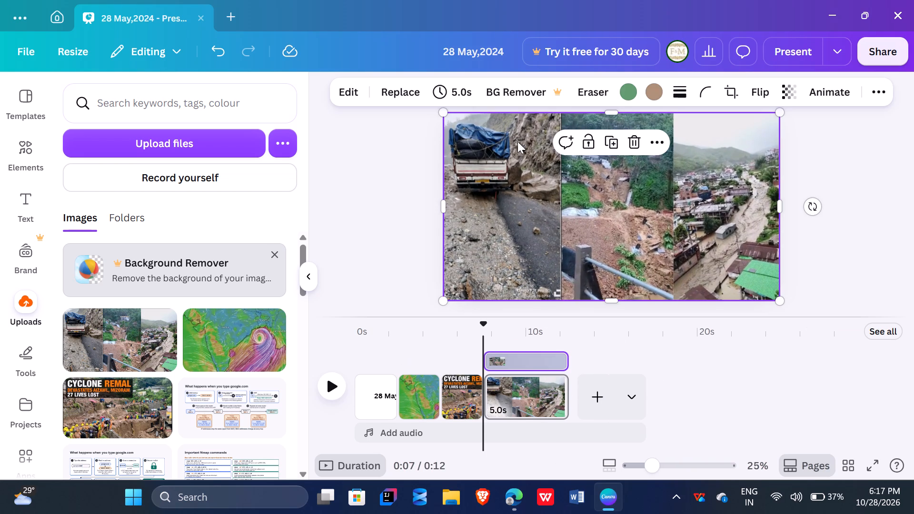
{"action": "left_click", "coordinate": [462, 91]}
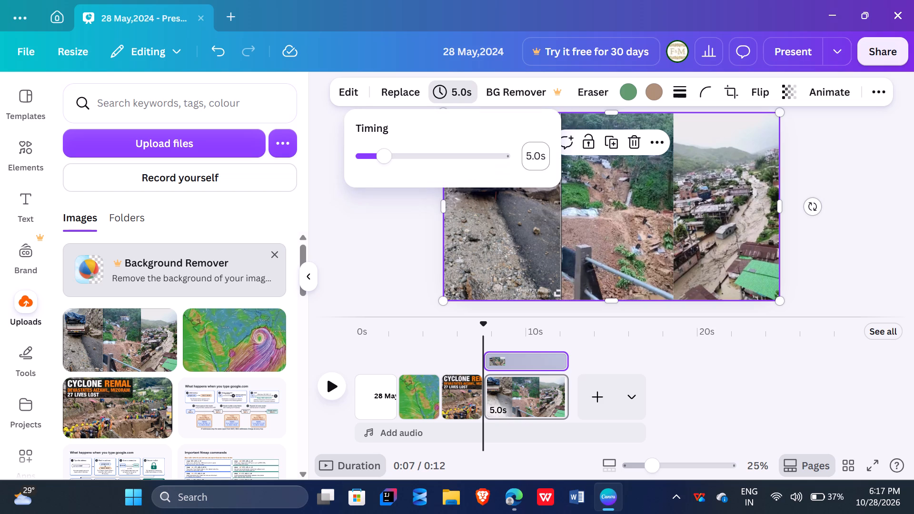
{"action": "double_click", "coordinate": [534, 162]}
{"action": "key", "text": "BackSpace"}
{"action": "key", "text": "2"}
{"action": "type", "text": ".5"}
{"action": "key", "text": "Return"}
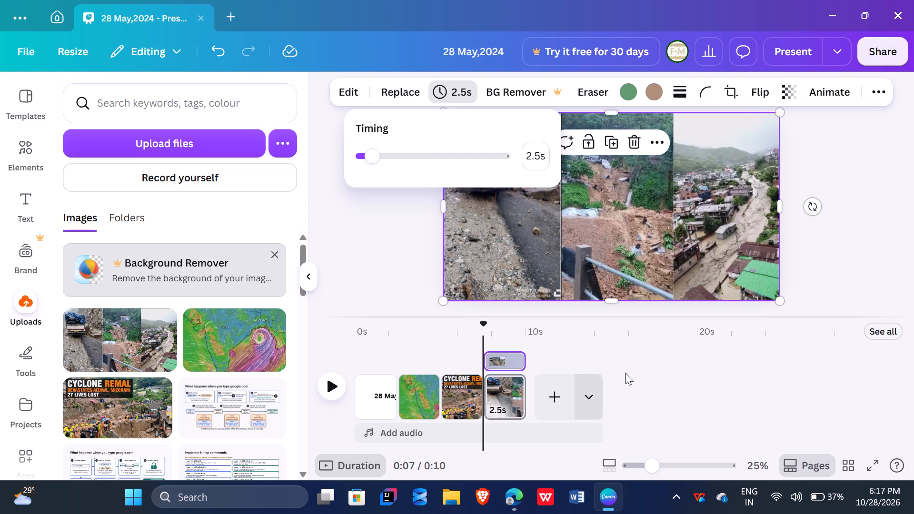
{"action": "left_click", "coordinate": [658, 362]}
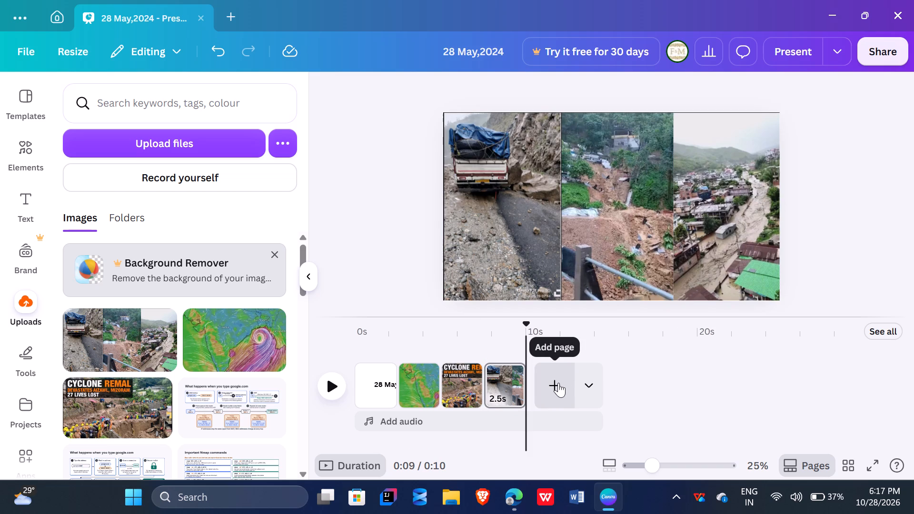
Add a blank page after the landslide and flood collage slide.
{"action": "left_click", "coordinate": [558, 383]}
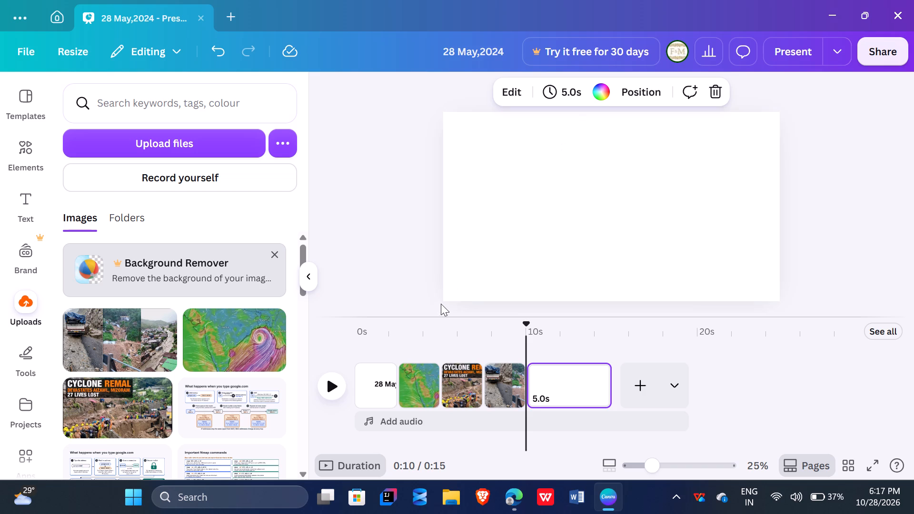
Switch to Edge's "cyclone remal hits mizoram" results and capture a screenshot of the Telegraph India result "Incessant rain and landslides kill 27 in Mizoram".
{"action": "left_click", "coordinate": [513, 512]}
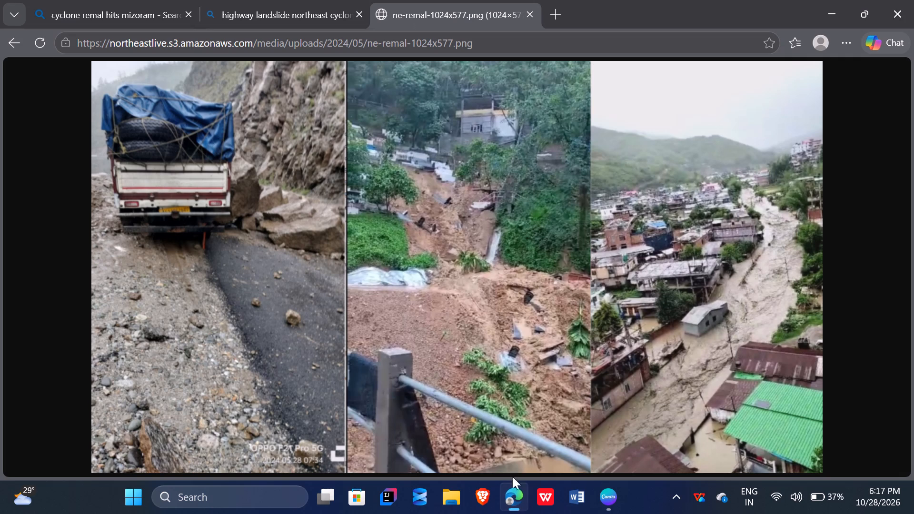
{"action": "left_click", "coordinate": [177, 7]}
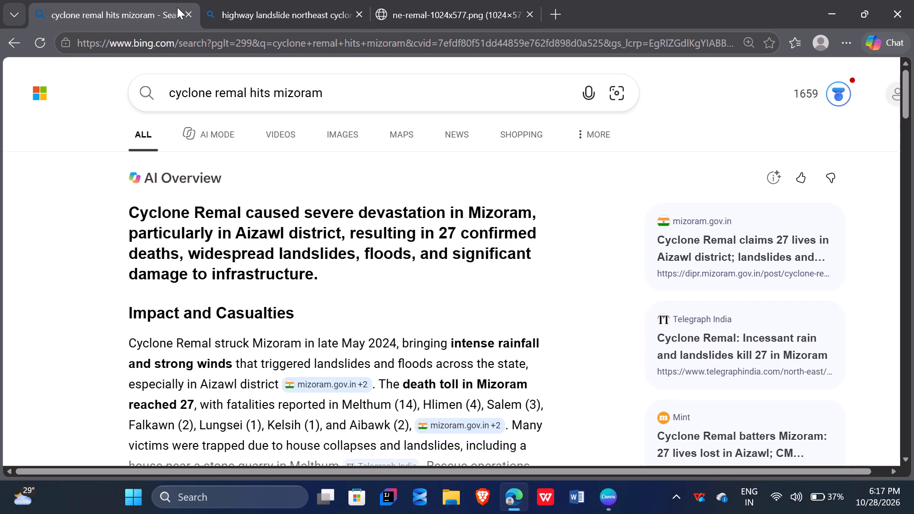
{"action": "scroll", "coordinate": [292, 262], "scroll_direction": "down", "scroll_amount": 6}
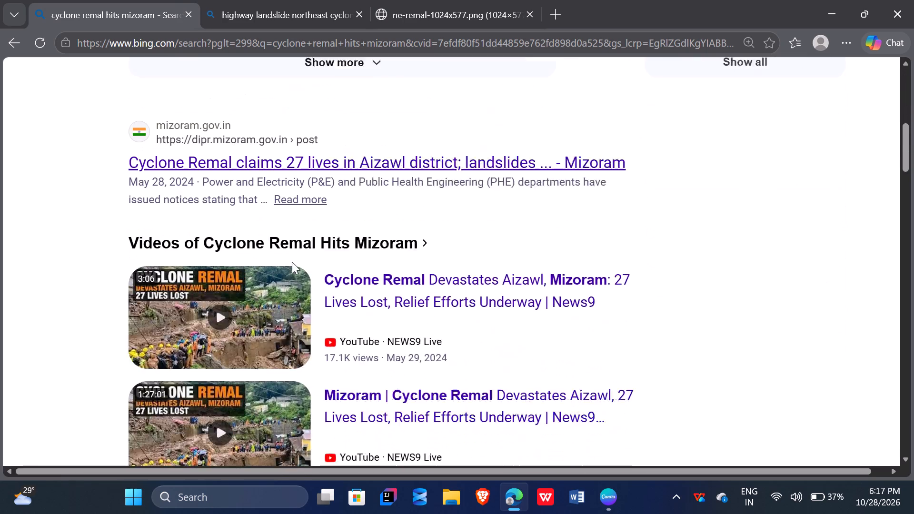
{"action": "scroll", "coordinate": [292, 262], "scroll_direction": "down", "scroll_amount": 2}
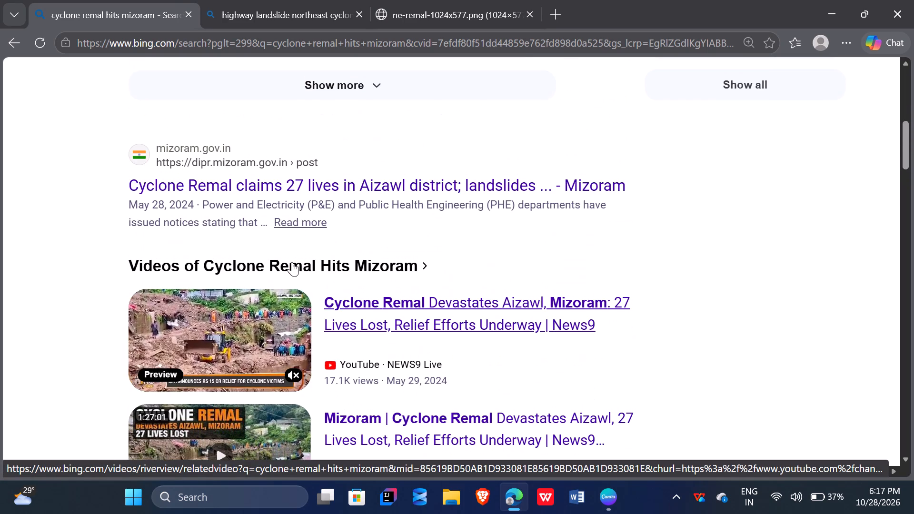
{"action": "scroll", "coordinate": [292, 262], "scroll_direction": "down", "scroll_amount": 4}
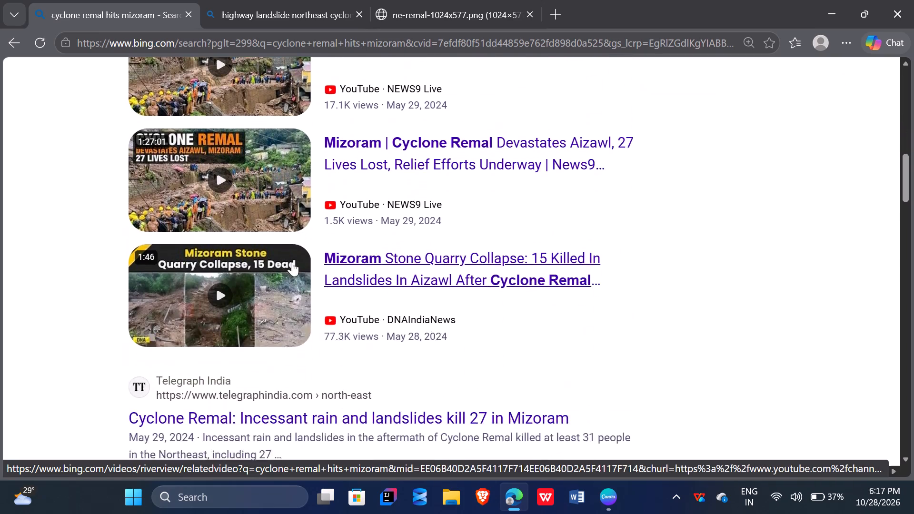
{"action": "scroll", "coordinate": [292, 262], "scroll_direction": "down", "scroll_amount": 1}
{"action": "scroll", "coordinate": [292, 262], "scroll_direction": "up", "scroll_amount": 2}
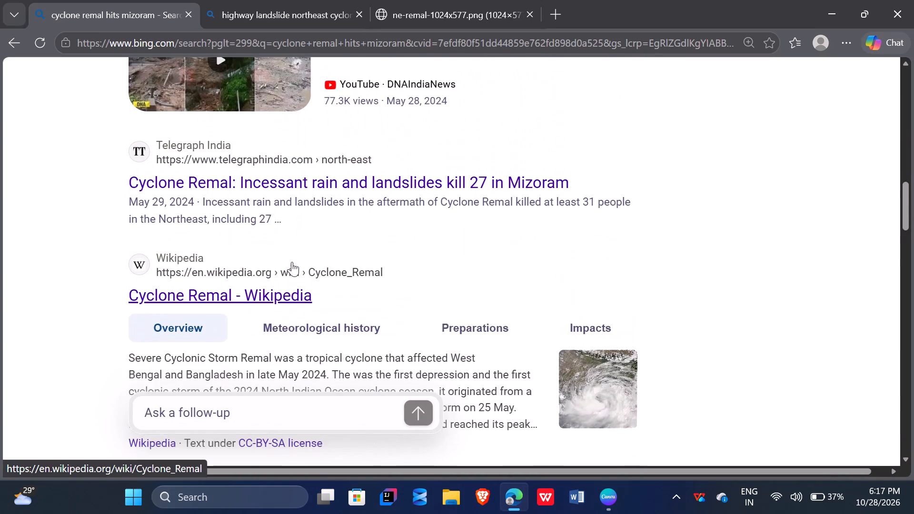
{"action": "scroll", "coordinate": [292, 262], "scroll_direction": "up", "scroll_amount": 1}
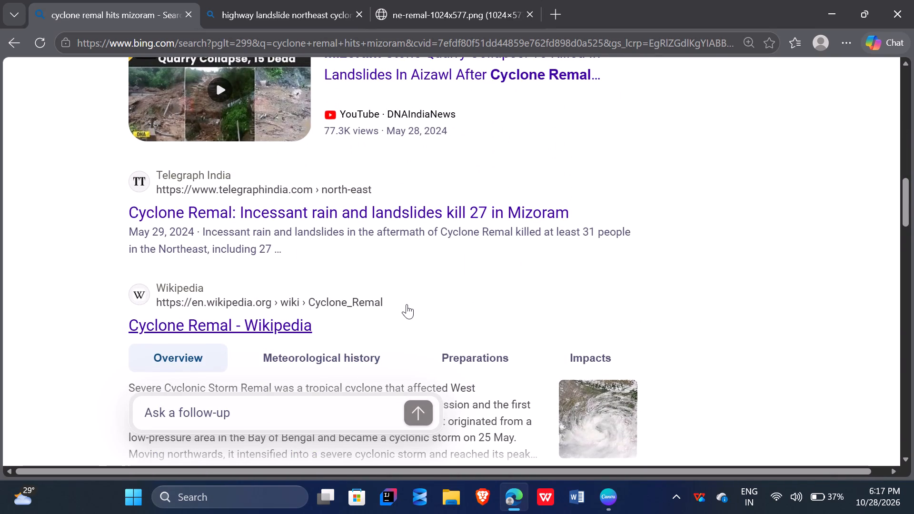
{"action": "key", "text": "F23"}
{"action": "key", "text": "Print"}
{"action": "left_click_drag", "start_coordinate": [124, 167], "coordinate": [169, 181]}
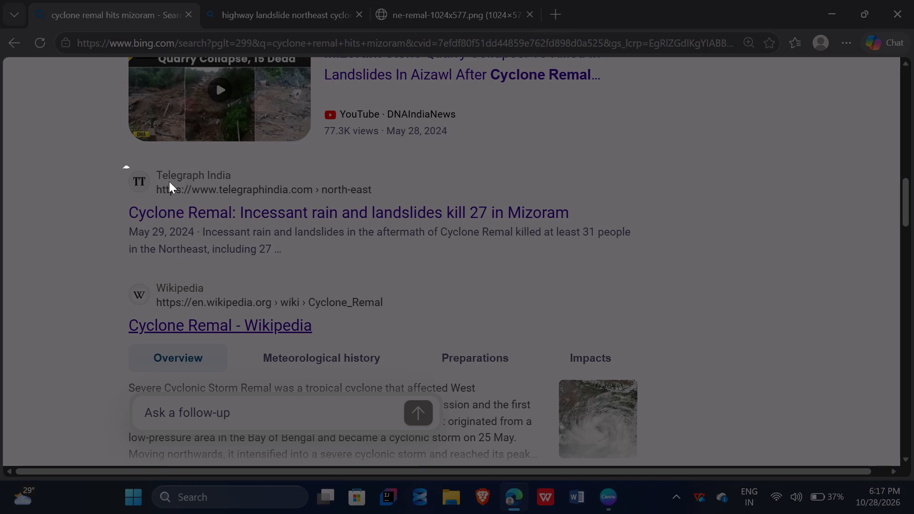
{"action": "left_click_drag", "start_coordinate": [169, 181], "coordinate": [632, 263]}
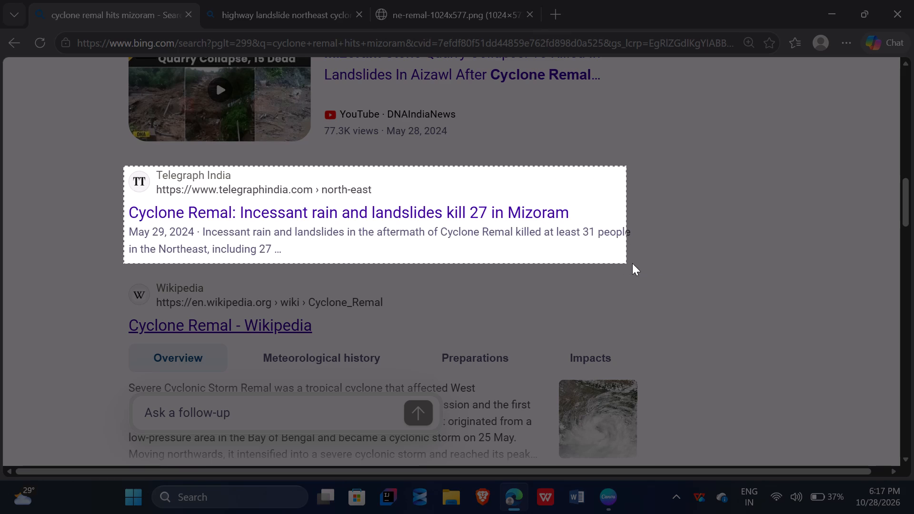
{"action": "left_click_drag", "start_coordinate": [632, 263], "coordinate": [633, 264]}
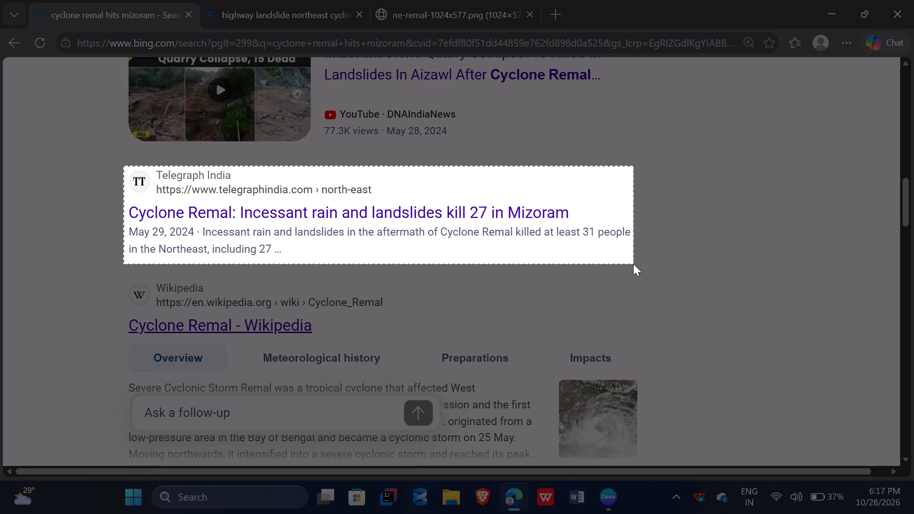
{"action": "left_click_drag", "start_coordinate": [633, 264], "coordinate": [634, 264]}
Capture a screenshot of the bold AI Overview summary about Cyclone Remal's devastation in Mizoram.
{"action": "scroll", "coordinate": [634, 264], "scroll_direction": "down", "scroll_amount": 4}
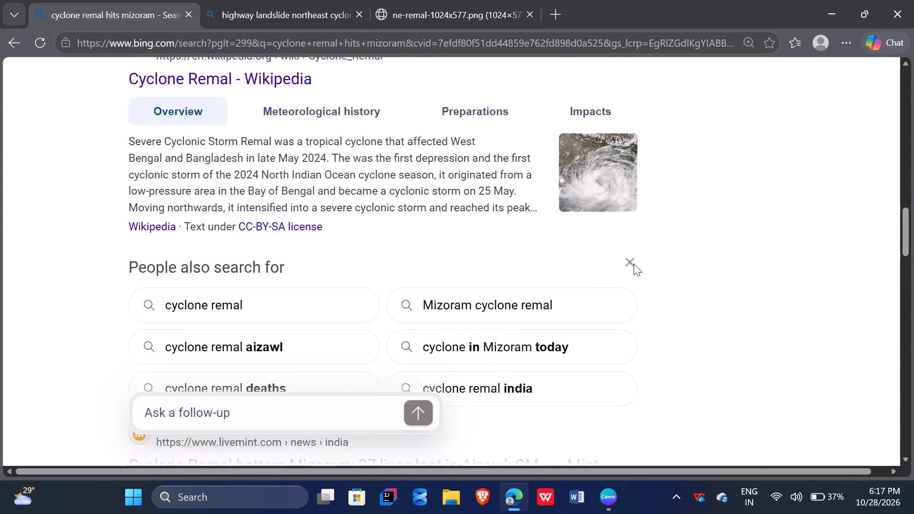
{"action": "scroll", "coordinate": [634, 264], "scroll_direction": "down", "scroll_amount": 2}
{"action": "scroll", "coordinate": [634, 264], "scroll_direction": "up", "scroll_amount": 2}
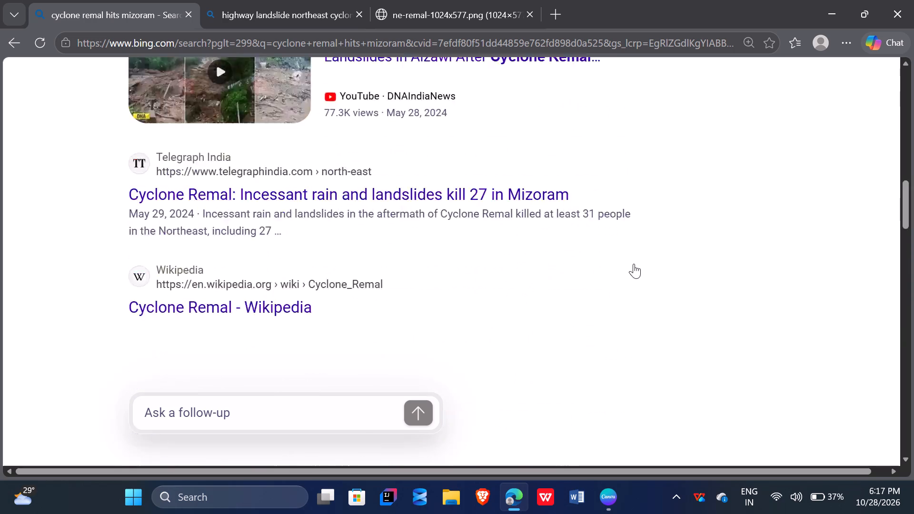
{"action": "scroll", "coordinate": [634, 264], "scroll_direction": "down", "scroll_amount": 1}
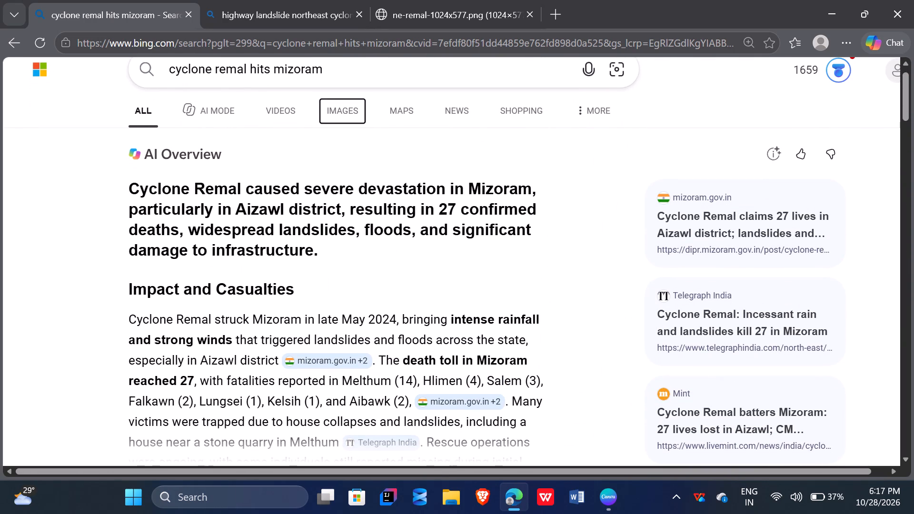
{"action": "key", "text": "F23"}
{"action": "key", "text": "F23"}
{"action": "key", "text": "Print"}
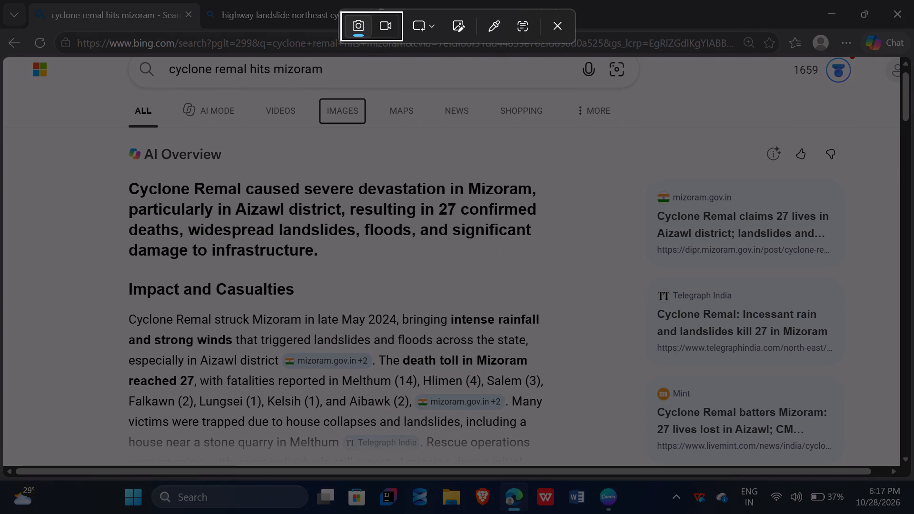
{"action": "left_click_drag", "start_coordinate": [123, 177], "coordinate": [516, 262]}
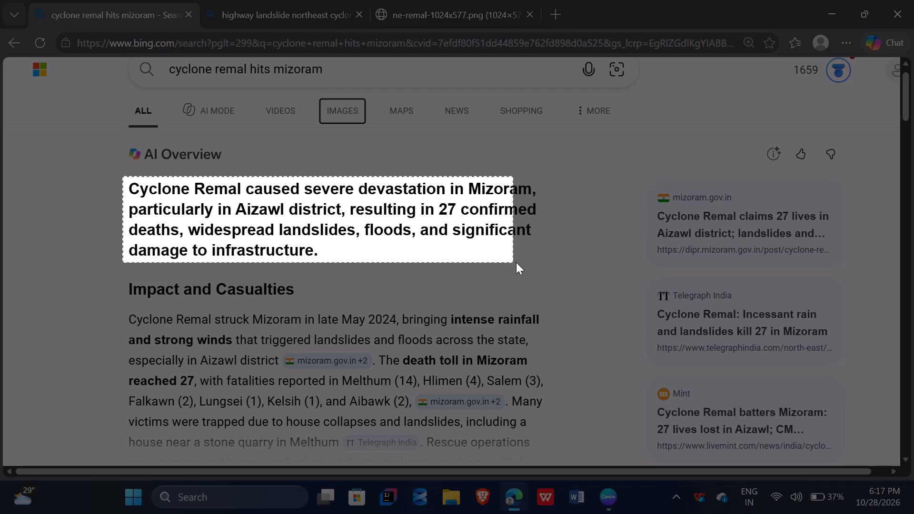
{"action": "left_click_drag", "start_coordinate": [516, 262], "coordinate": [543, 266]}
Look through the Cyclone Remal search results for another news headline worth capturing.
{"action": "scroll", "coordinate": [543, 266], "scroll_direction": "down", "scroll_amount": 2}
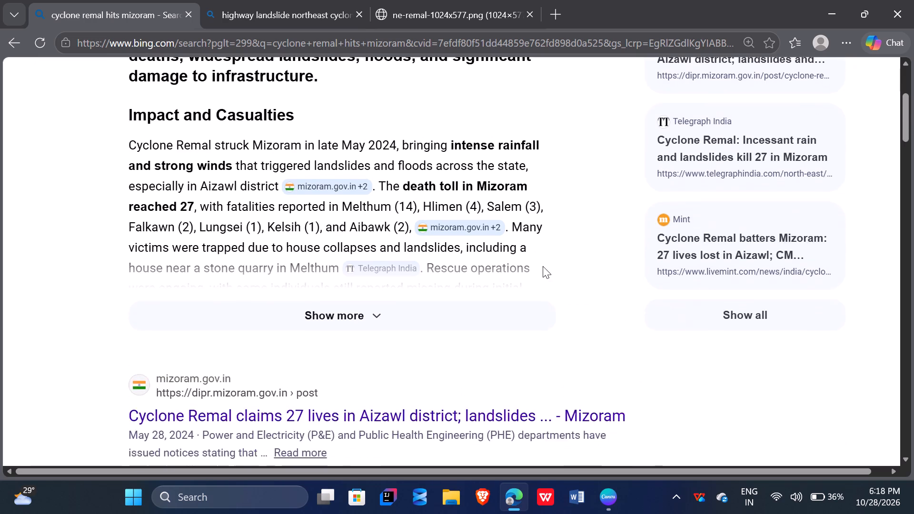
{"action": "scroll", "coordinate": [543, 266], "scroll_direction": "down", "scroll_amount": 3}
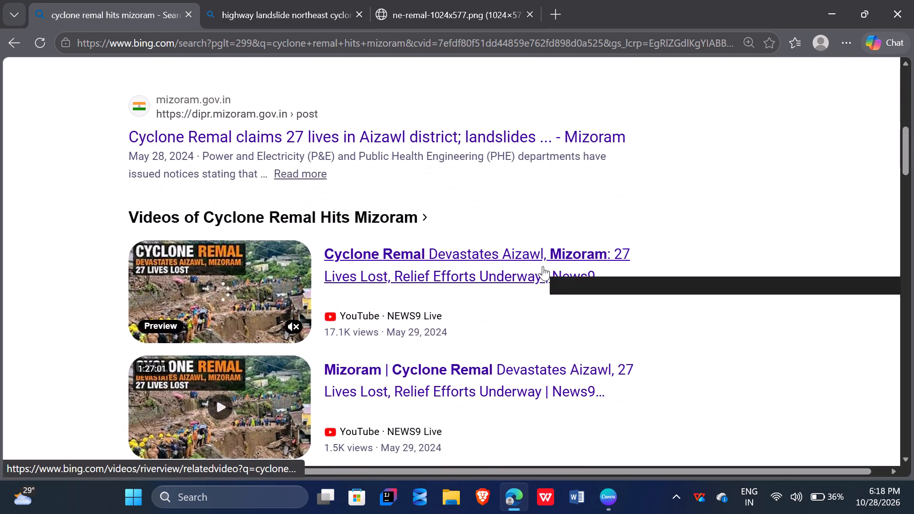
{"action": "scroll", "coordinate": [543, 266], "scroll_direction": "down", "scroll_amount": 1}
{"action": "scroll", "coordinate": [543, 266], "scroll_direction": "up", "scroll_amount": 1}
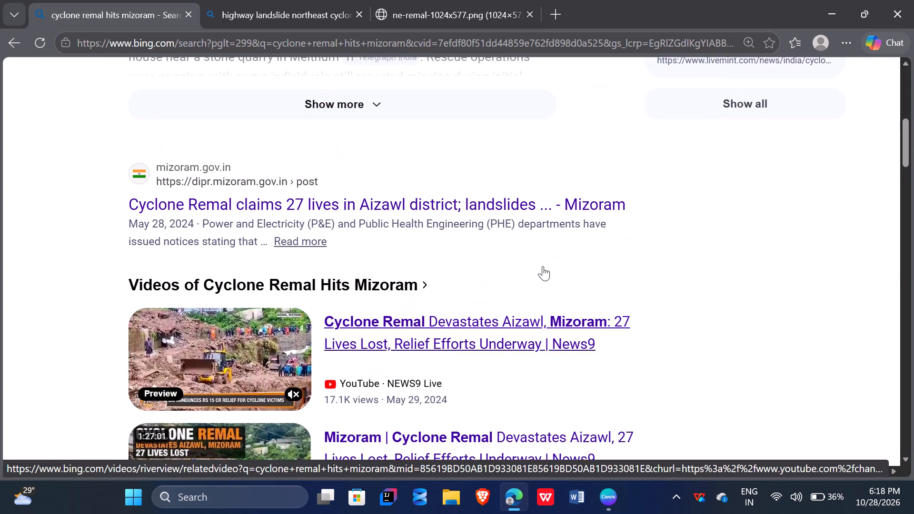
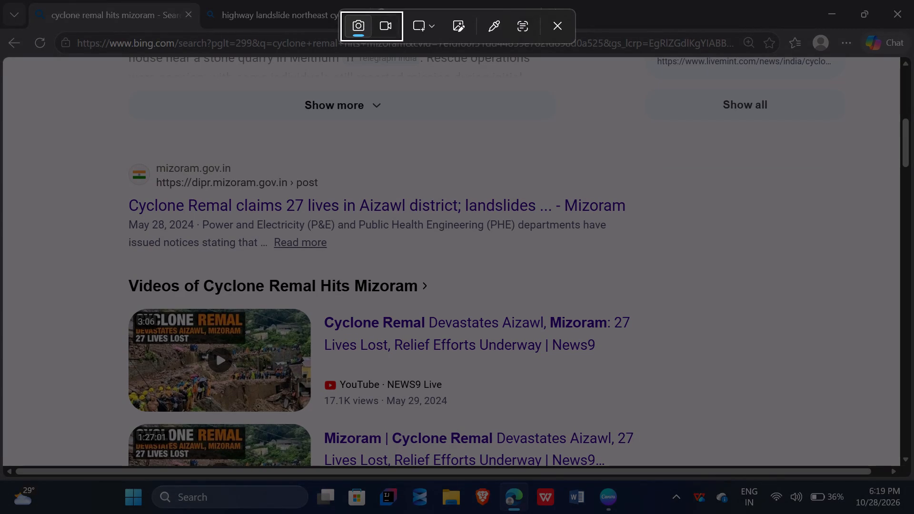
Capture a screenshot of the mizoram.gov.in result "Cyclone Remal claims 27 lives in Aizawl district; landslides", including its source and description.
{"action": "left_click_drag", "start_coordinate": [119, 159], "coordinate": [624, 271]}
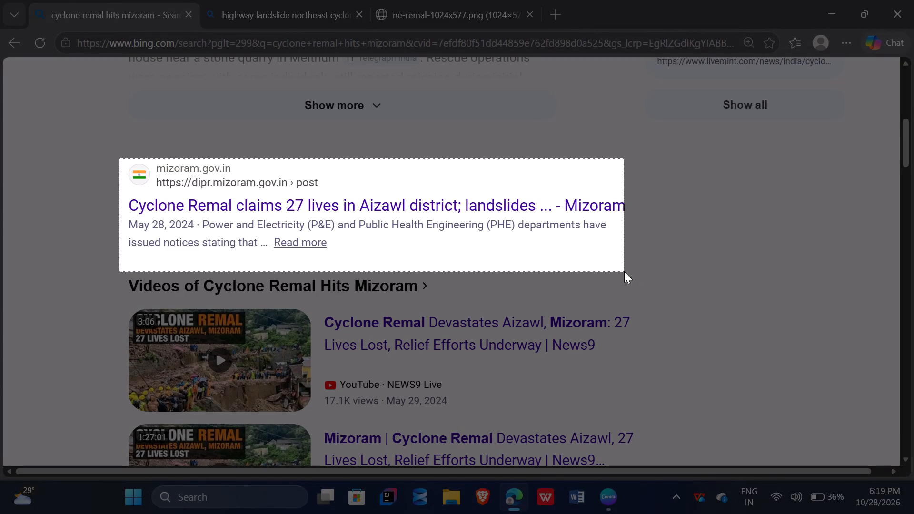
{"action": "left_click_drag", "start_coordinate": [624, 271], "coordinate": [637, 261]}
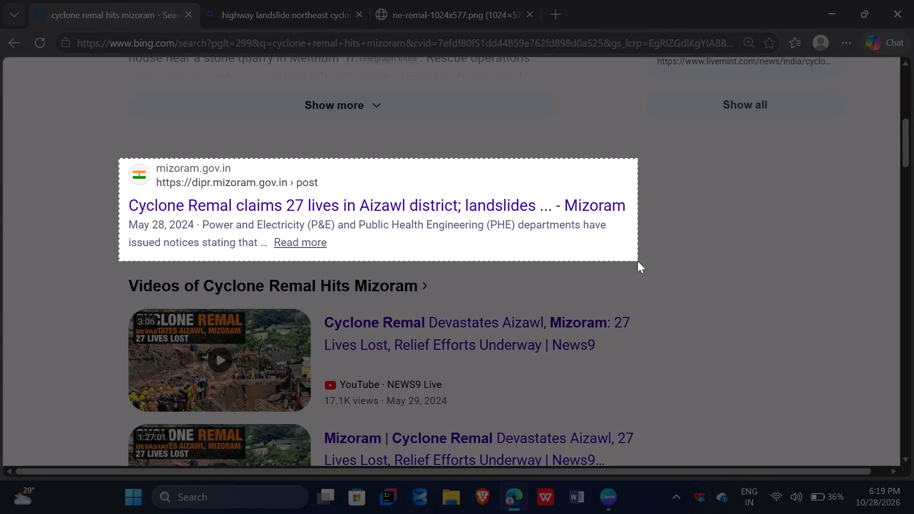
{"action": "left_click_drag", "start_coordinate": [637, 261], "coordinate": [637, 261]}
Switch to Canva and upload the three headline screenshots: Telegraph India, the bold AI Overview summary, and the mizoram.gov.in result.
{"action": "double_click", "coordinate": [619, 500]}
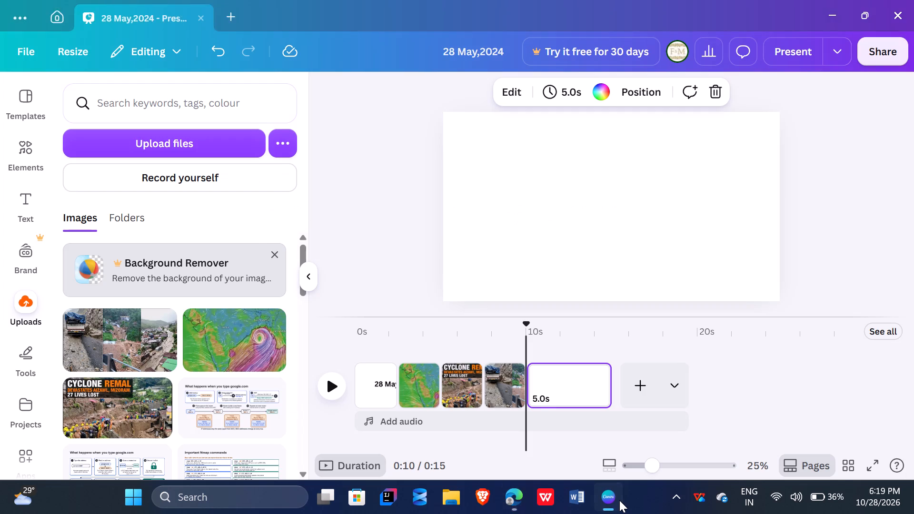
{"action": "left_click", "coordinate": [619, 500]}
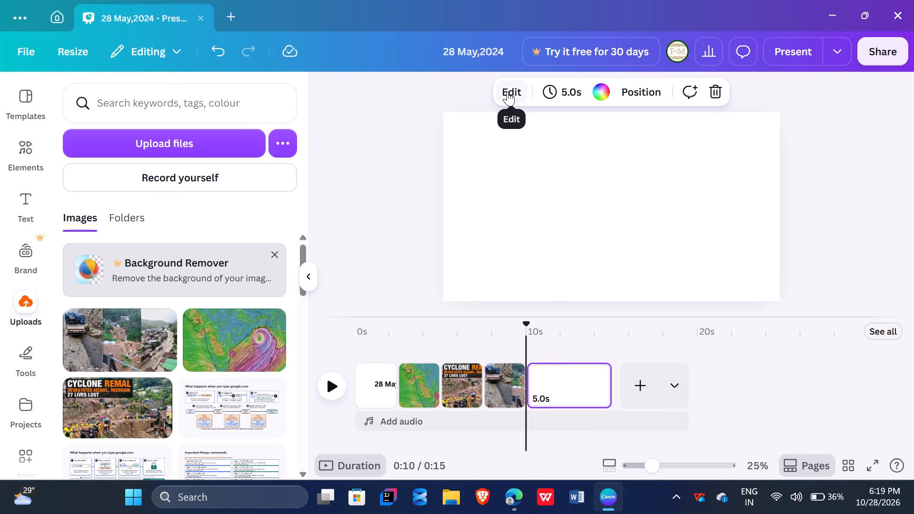
{"action": "left_click", "coordinate": [186, 131]}
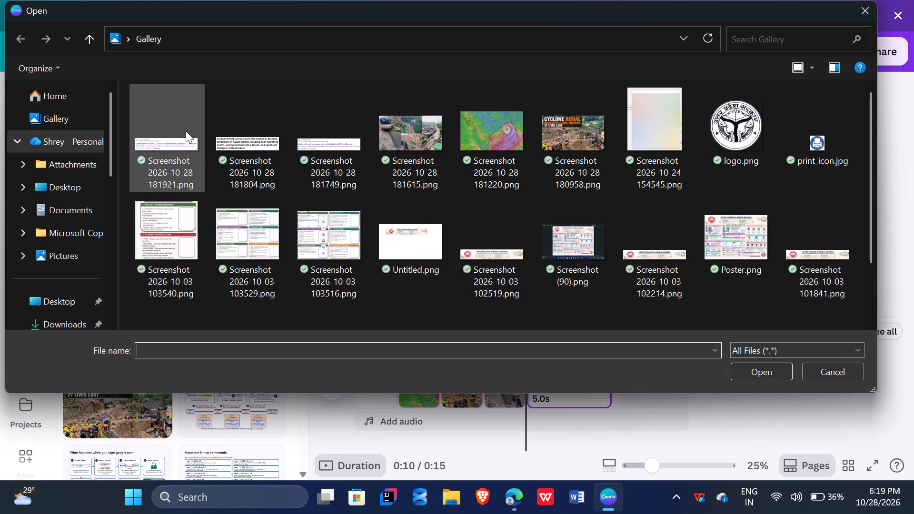
{"action": "double_click", "coordinate": [338, 167]}
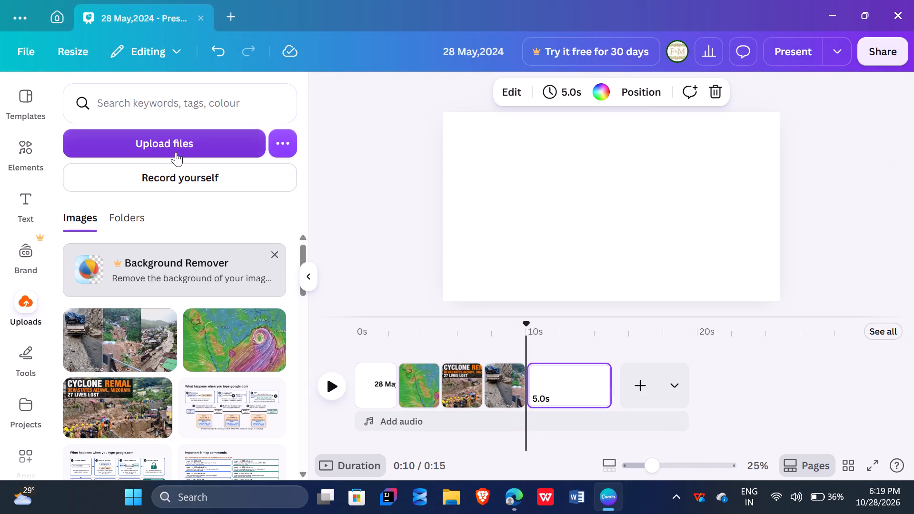
{"action": "left_click", "coordinate": [185, 148]}
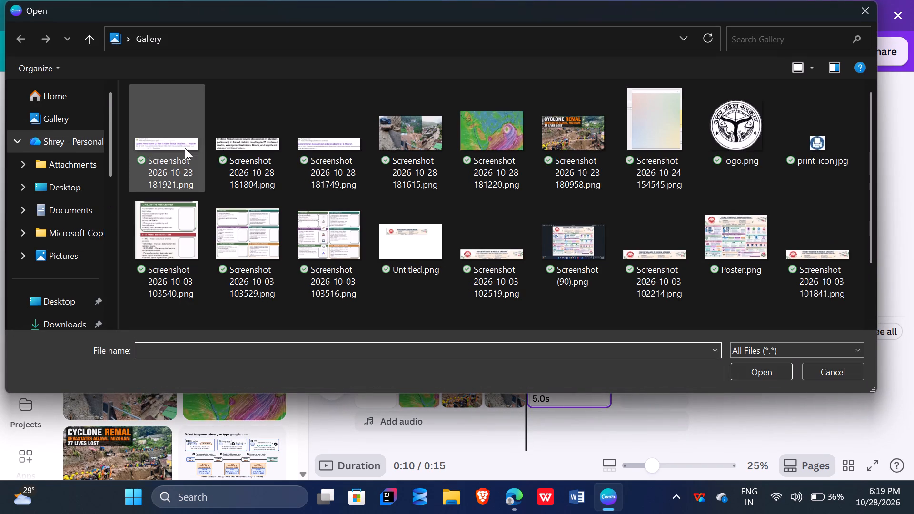
{"action": "double_click", "coordinate": [264, 169]}
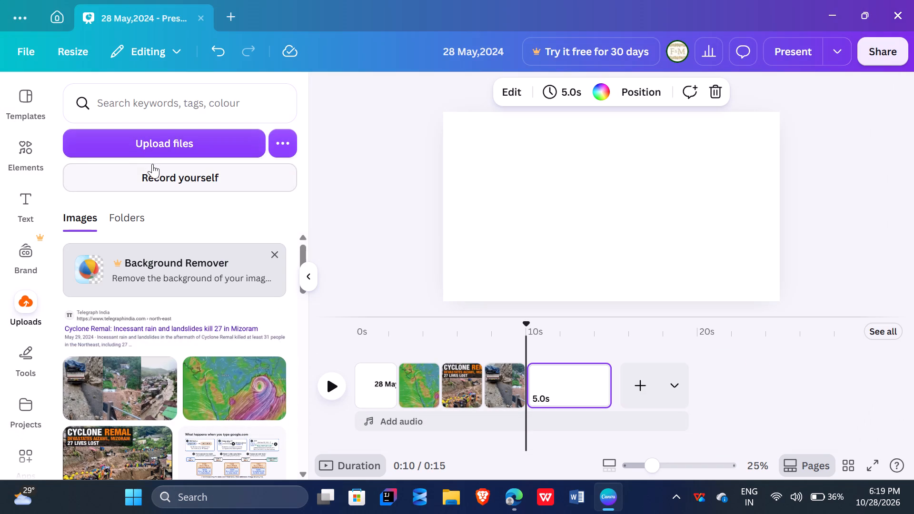
{"action": "left_click", "coordinate": [152, 136]}
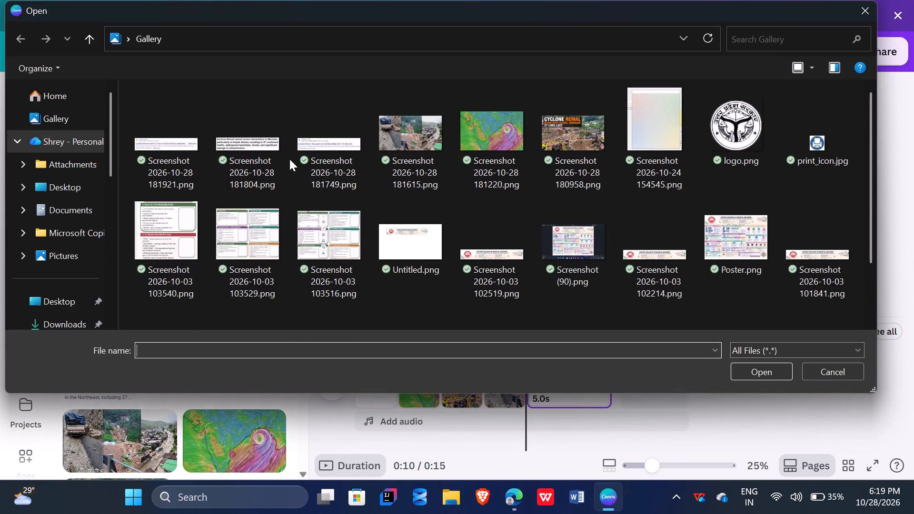
{"action": "double_click", "coordinate": [154, 155]}
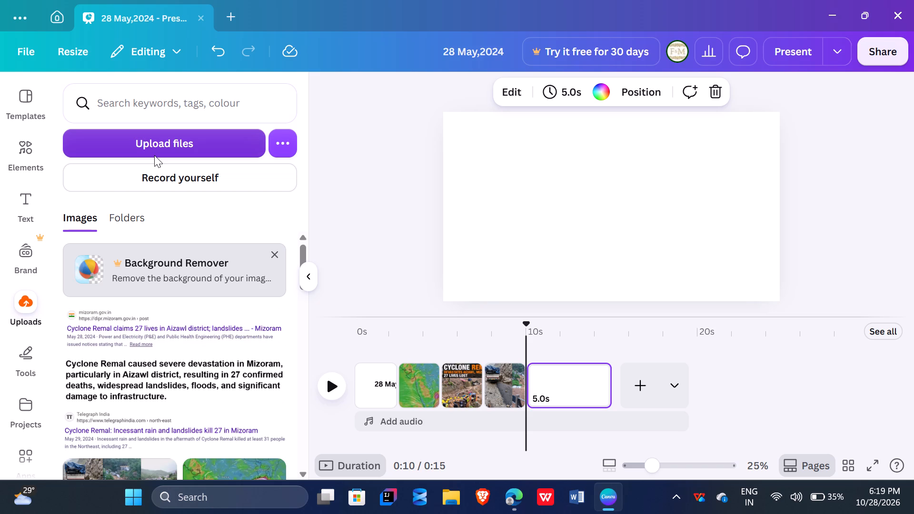
Stagger the headline screenshots down the blank page: mizoram.gov.in at upper left, bold summary at middle right, Telegraph India at lower left.
{"action": "left_click", "coordinate": [198, 331]}
{"action": "left_click_drag", "start_coordinate": [567, 202], "coordinate": [518, 142]}
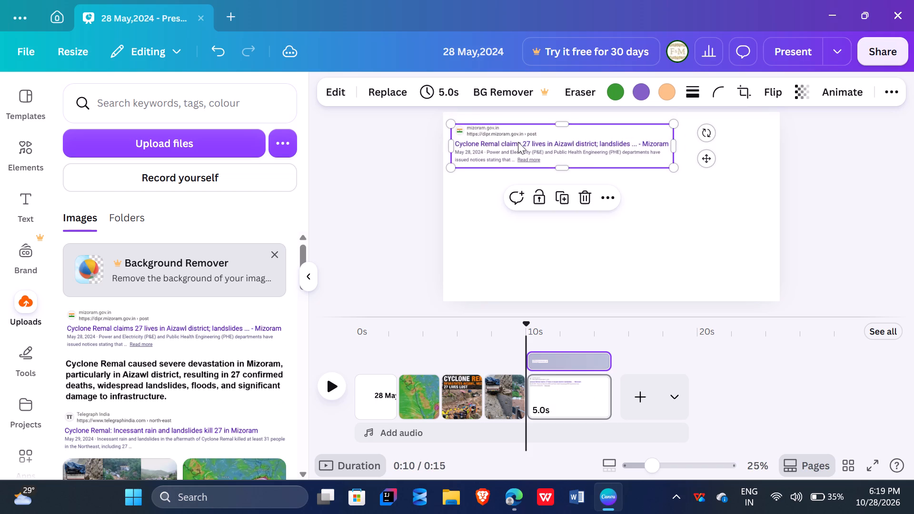
{"action": "left_click", "coordinate": [200, 375]}
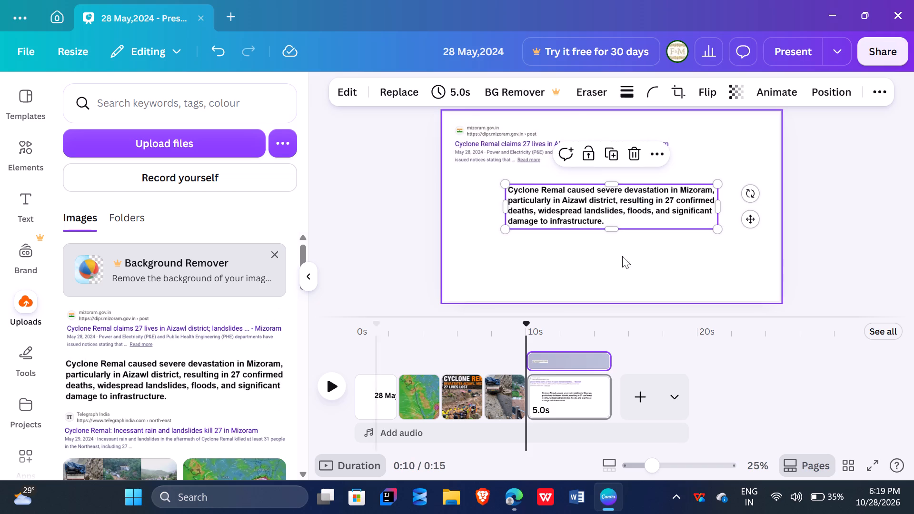
{"action": "left_click", "coordinate": [892, 110]}
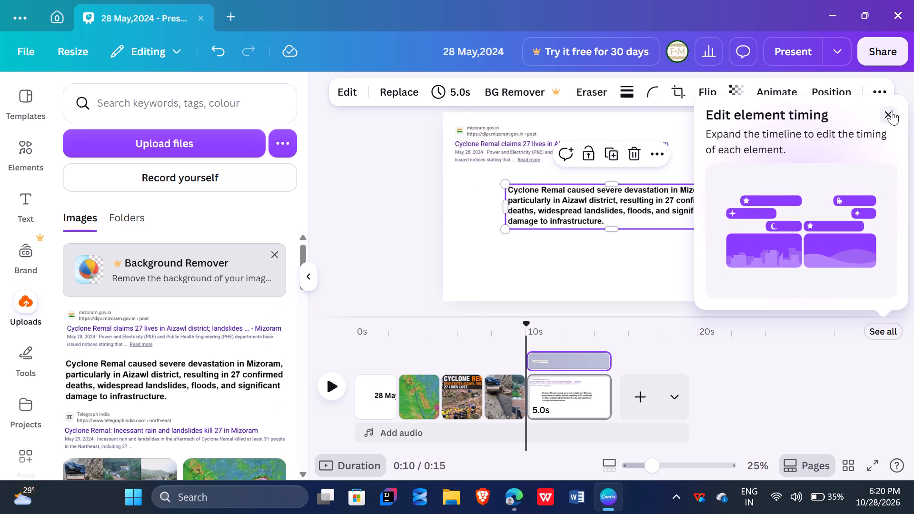
{"action": "left_click_drag", "start_coordinate": [668, 205], "coordinate": [723, 201]}
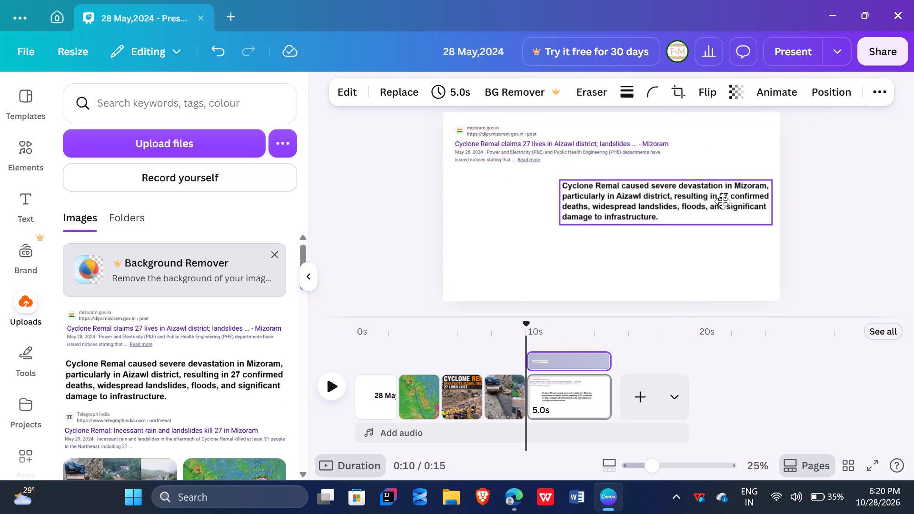
{"action": "left_click_drag", "start_coordinate": [723, 201], "coordinate": [725, 199]}
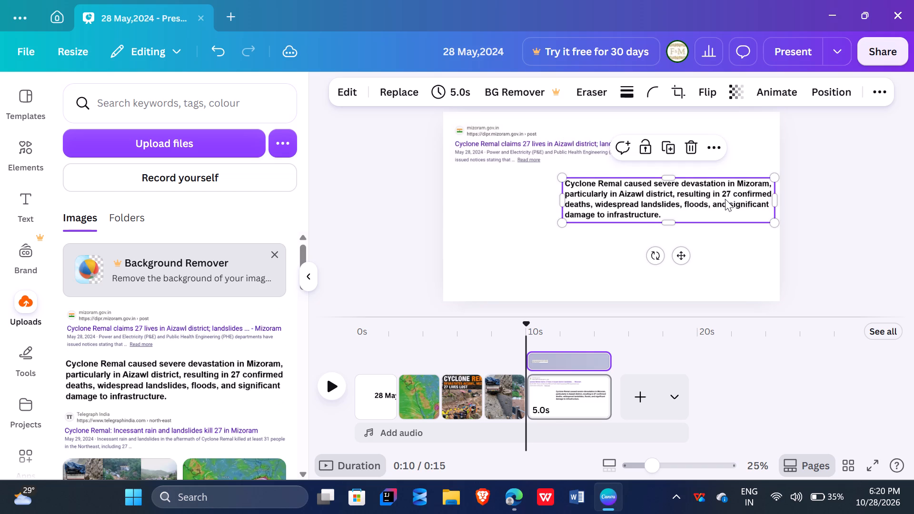
{"action": "left_click", "coordinate": [152, 428]}
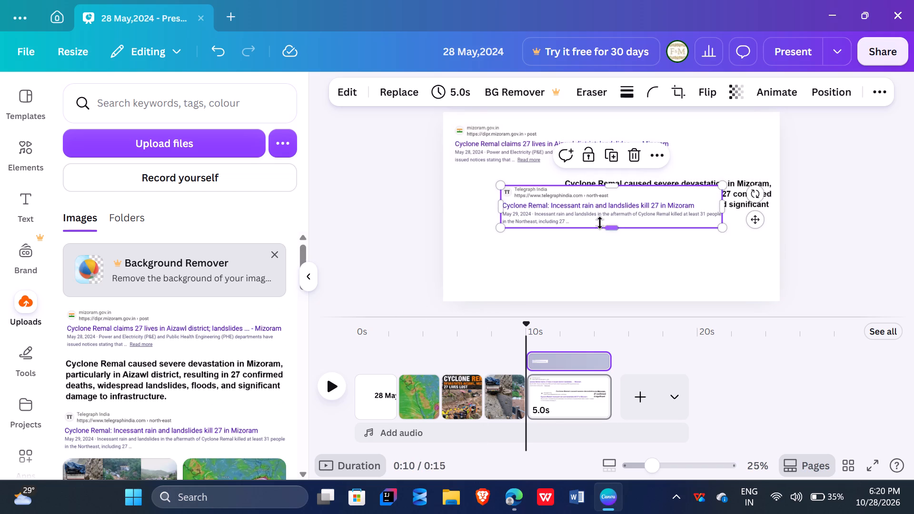
{"action": "left_click_drag", "start_coordinate": [594, 212], "coordinate": [555, 266]}
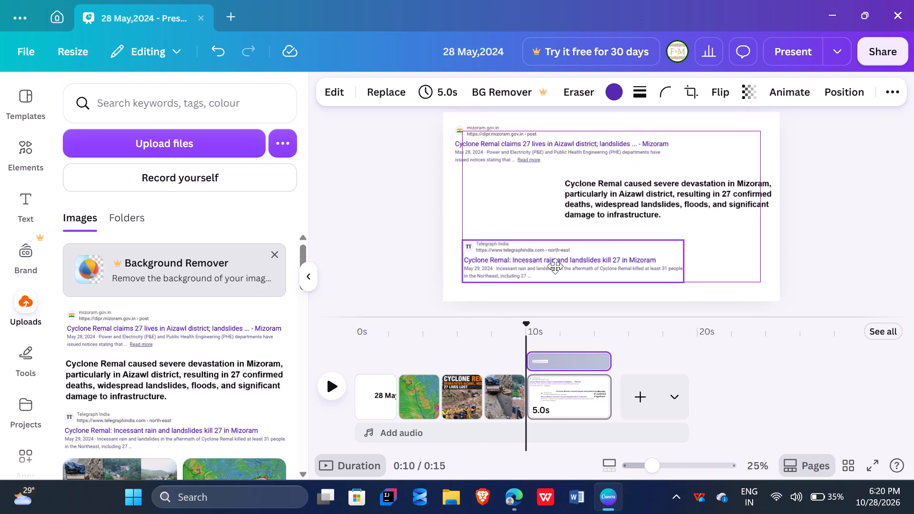
{"action": "left_click_drag", "start_coordinate": [555, 266], "coordinate": [551, 268]}
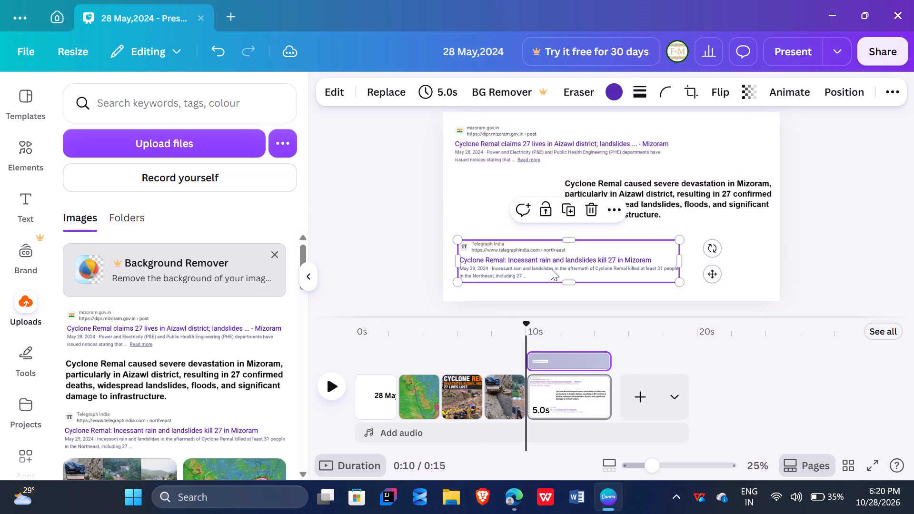
{"action": "left_click", "coordinate": [815, 168]}
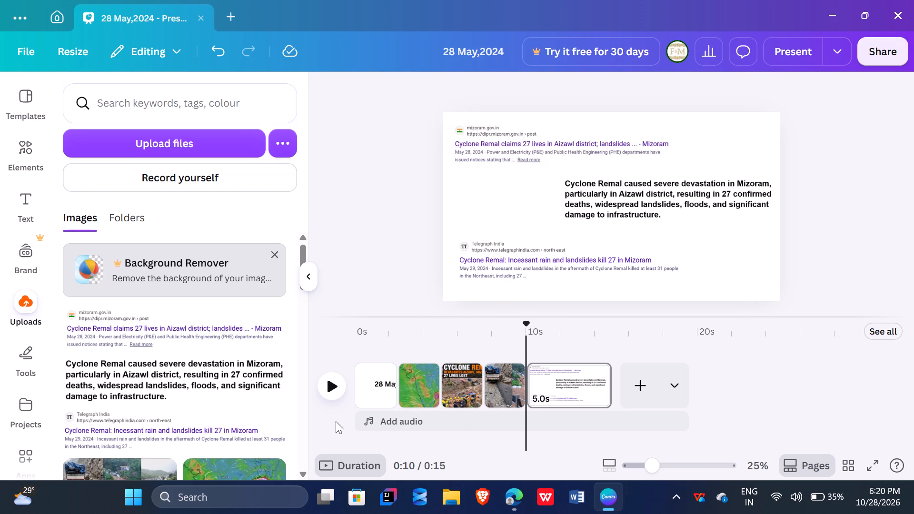
Set the news headlines page's duration to 3.0 seconds.
{"action": "left_click", "coordinate": [564, 375]}
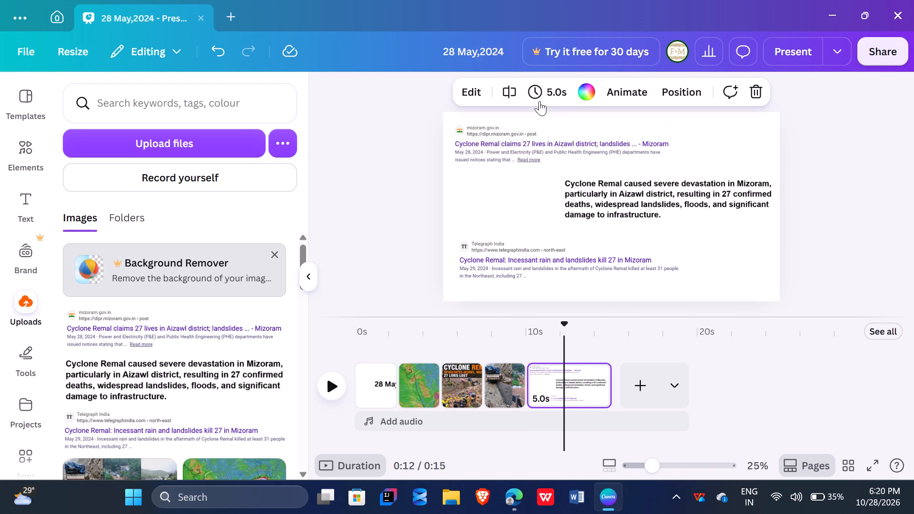
{"action": "left_click", "coordinate": [535, 93]}
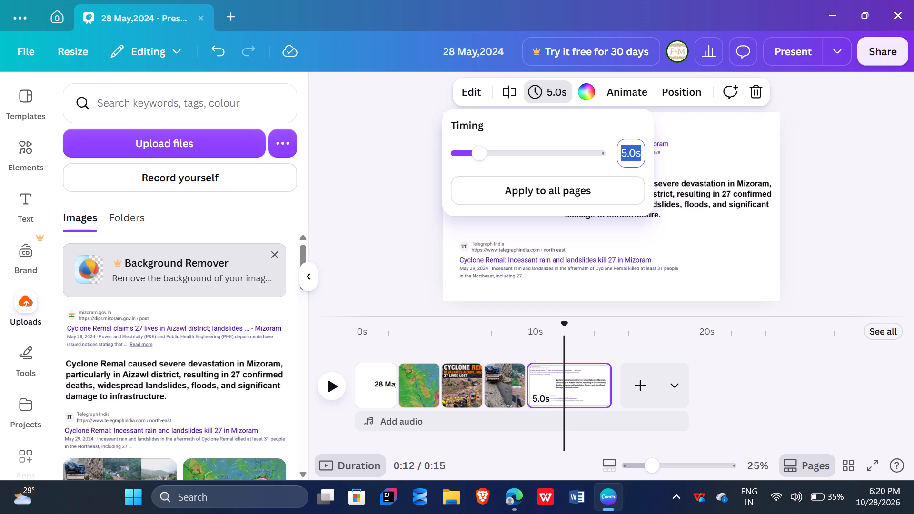
{"action": "key", "text": "BackSpace"}
{"action": "key", "text": "3"}
{"action": "key", "text": "Return"}
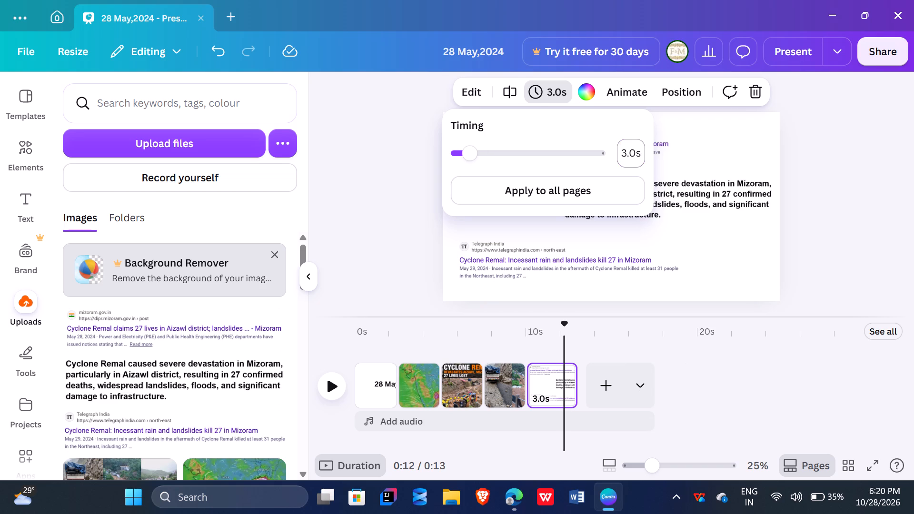
{"action": "left_click", "coordinate": [849, 246]}
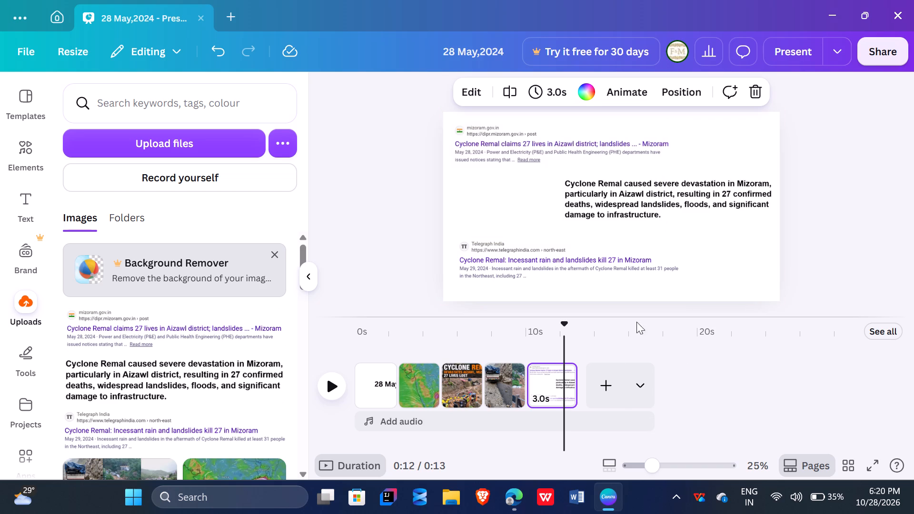
Add a blank page after the news headlines page.
{"action": "left_click", "coordinate": [609, 397]}
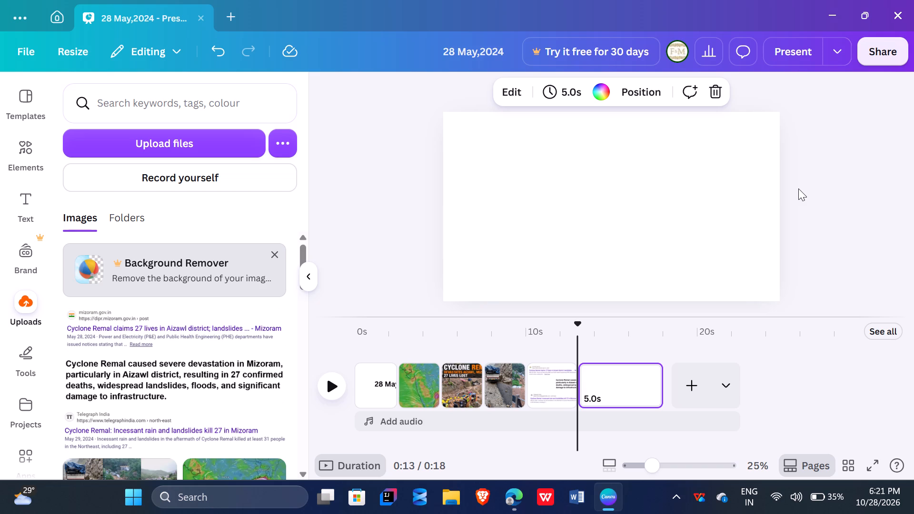
Switch to Edge, close the ne-remal image tab, and search Bing Images for "rain forecast" in place of the highway landslide query.
{"action": "left_click", "coordinate": [520, 506]}
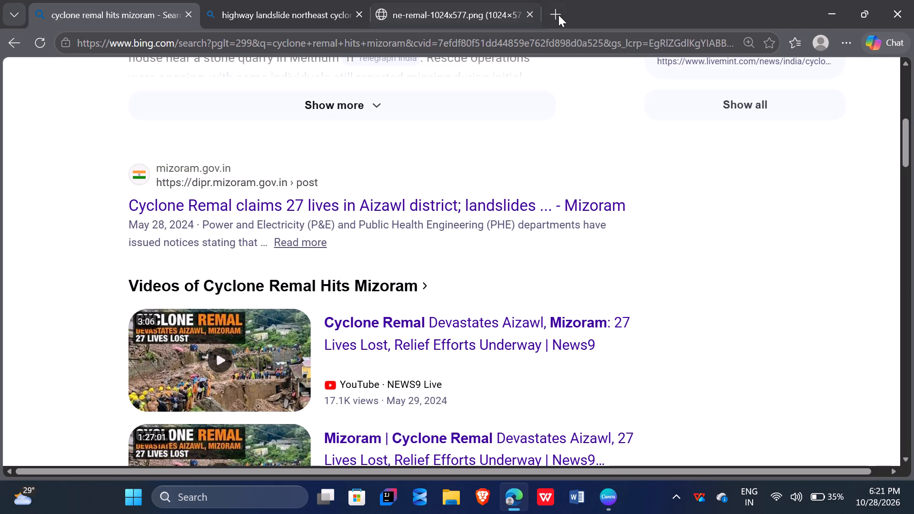
{"action": "left_click", "coordinate": [535, 13]}
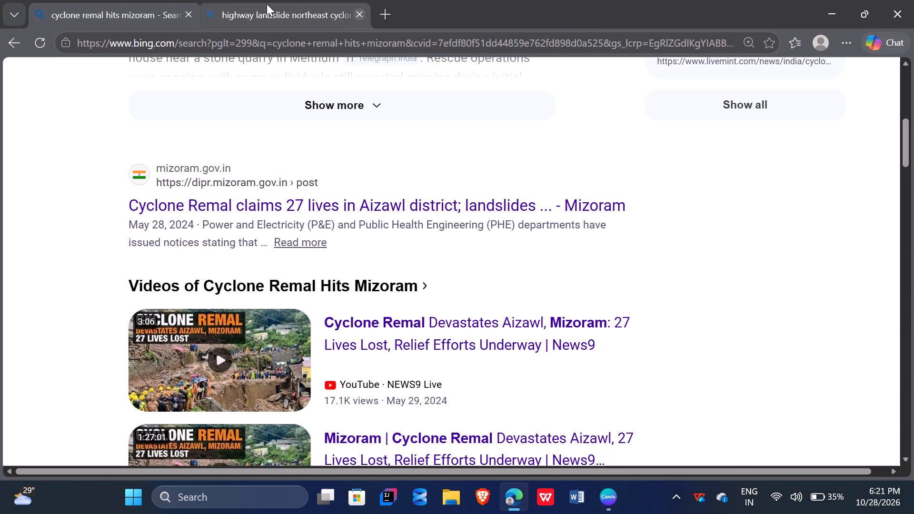
{"action": "left_click", "coordinate": [263, 2]}
{"action": "left_click", "coordinate": [816, 95]}
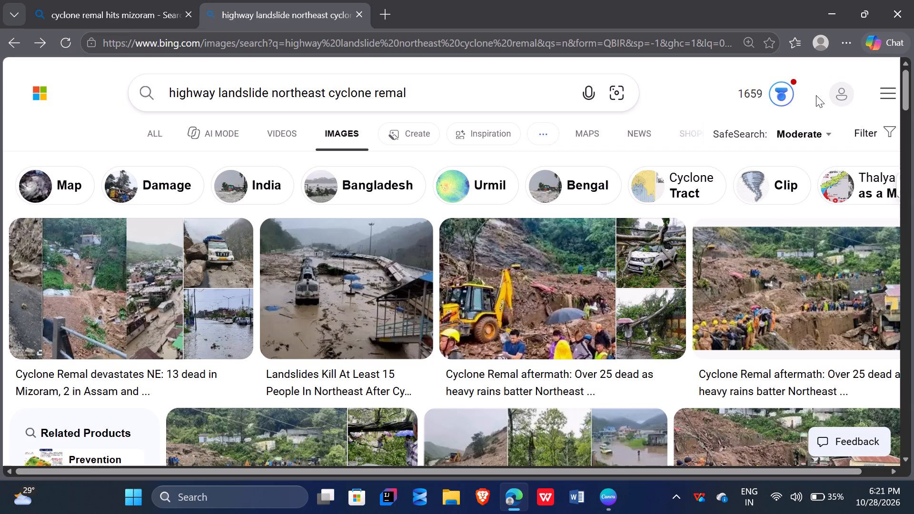
{"action": "left_click_drag", "start_coordinate": [420, 85], "coordinate": [64, 124]}
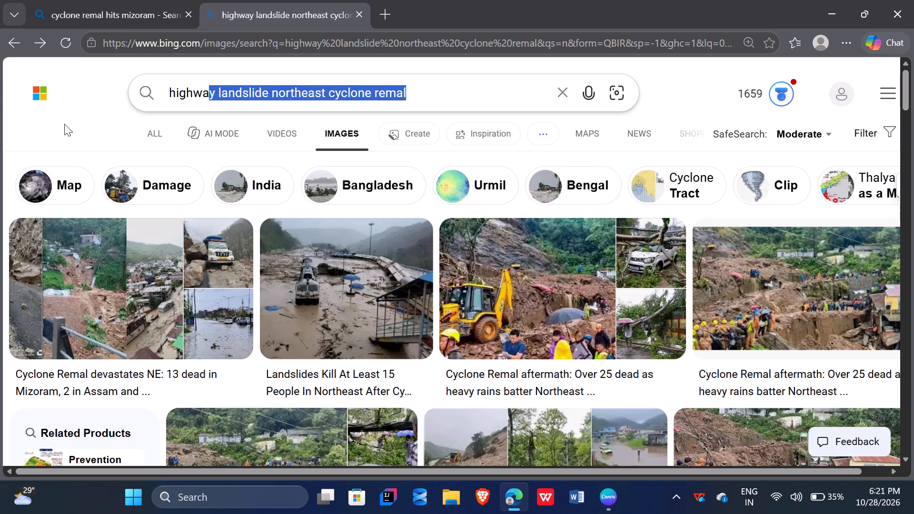
{"action": "key", "text": "BackSpace"}
{"action": "type", "text": "rain for"}
{"action": "key", "text": "Down"}
{"action": "key", "text": "Return"}
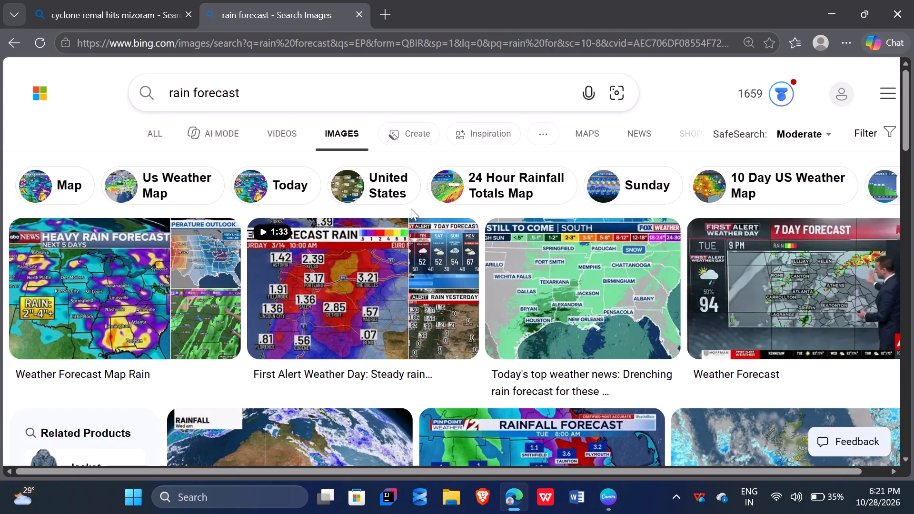
Refine the image search to "rain forecast north east".
{"action": "left_click", "coordinate": [346, 92]}
{"action": "key", "text": "space"}
{"action": "type", "text": "norteh"}
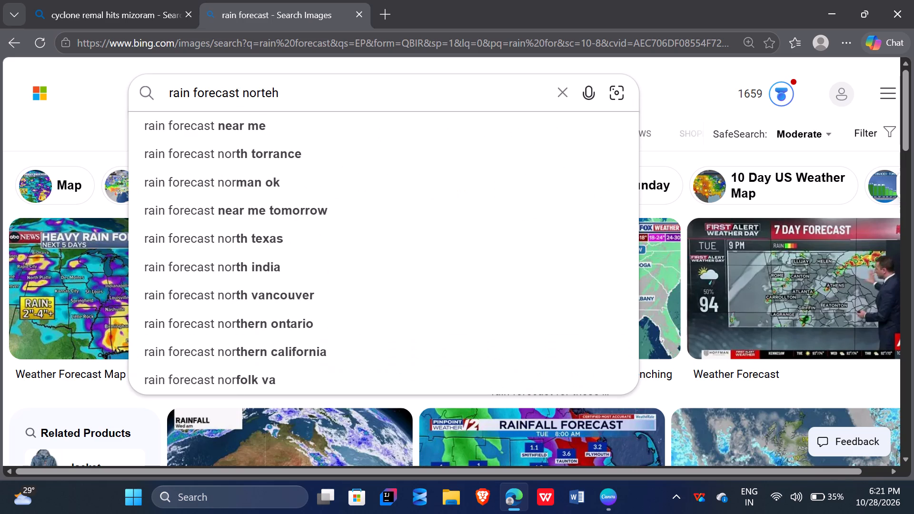
{"action": "type", "text": "\\\\"}
{"action": "key", "text": "BackSpace"}
{"action": "key", "text": "BackSpace"}
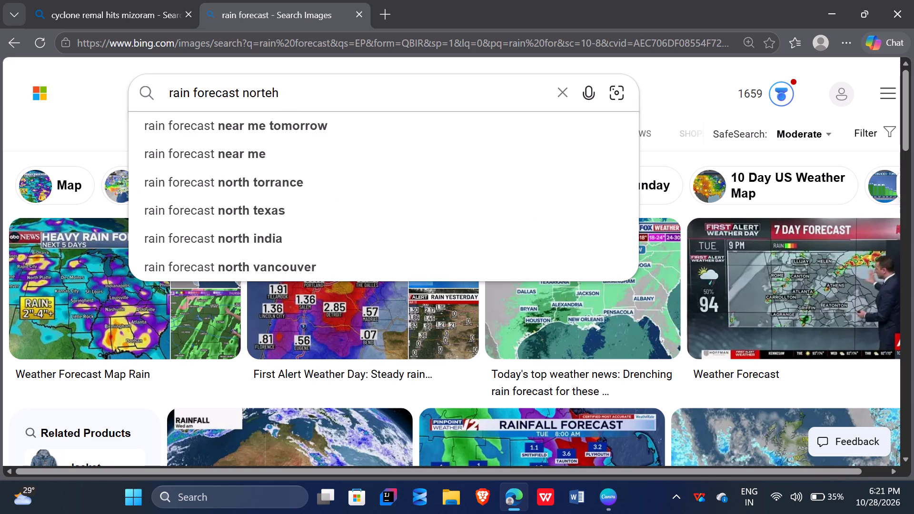
{"action": "key", "text": "BackSpace"}
{"action": "key", "text": "BackSpace"}
{"action": "key", "text": "BackSpace"}
{"action": "type", "text": "th east"}
{"action": "key", "text": "Return"}
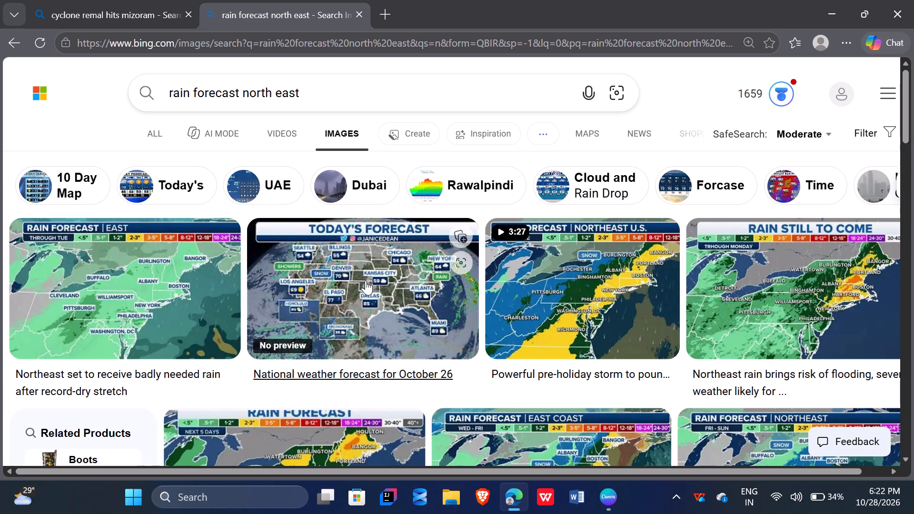
Extend the image search query to "rain forecast north east inndia".
{"action": "left_click", "coordinate": [310, 87]}
{"action": "key", "text": "space"}
{"action": "type", "text": "inndia"}
{"action": "key", "text": "Return"}
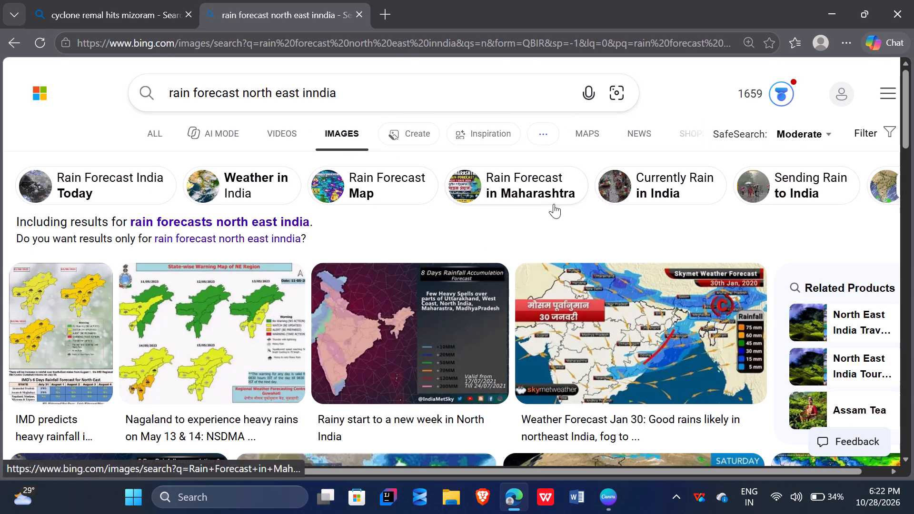
Correct the misspelled image search query to "rain forecast north east india" and run it.
{"action": "left_click", "coordinate": [328, 99]}
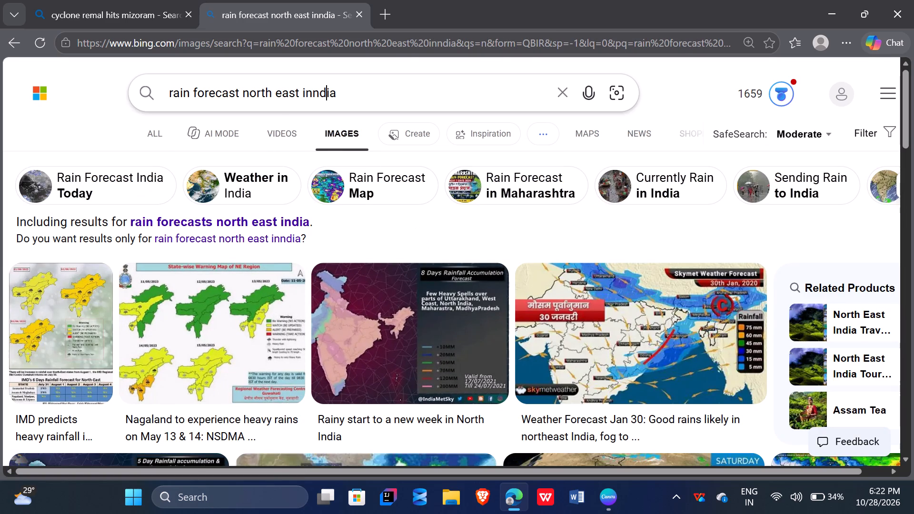
{"action": "key", "text": "BackSpace"}
{"action": "key", "text": "BackSpace"}
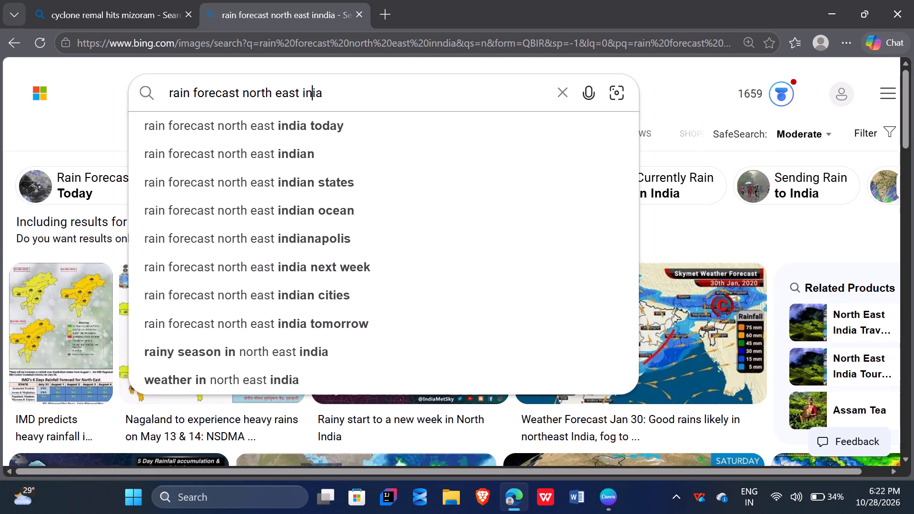
{"action": "key", "text": "d"}
{"action": "key", "text": "Return"}
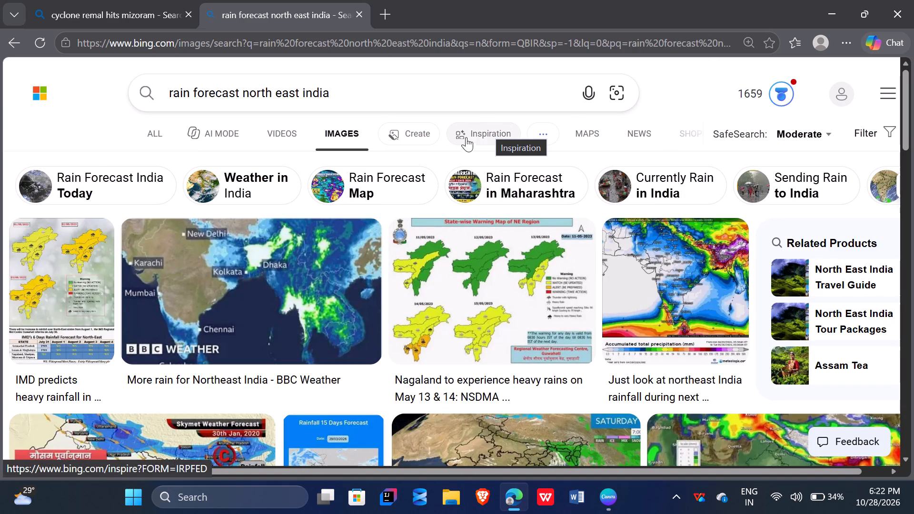
Open the BBC Weather "More rain for Northeast India" image full size, capture the map with a screen snip, and return to the search results.
{"action": "left_click", "coordinate": [234, 268]}
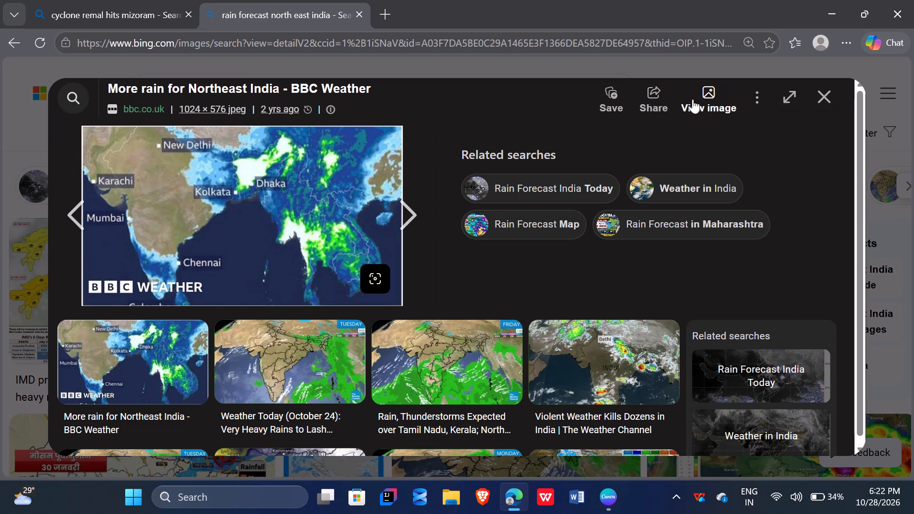
{"action": "left_click", "coordinate": [693, 99]}
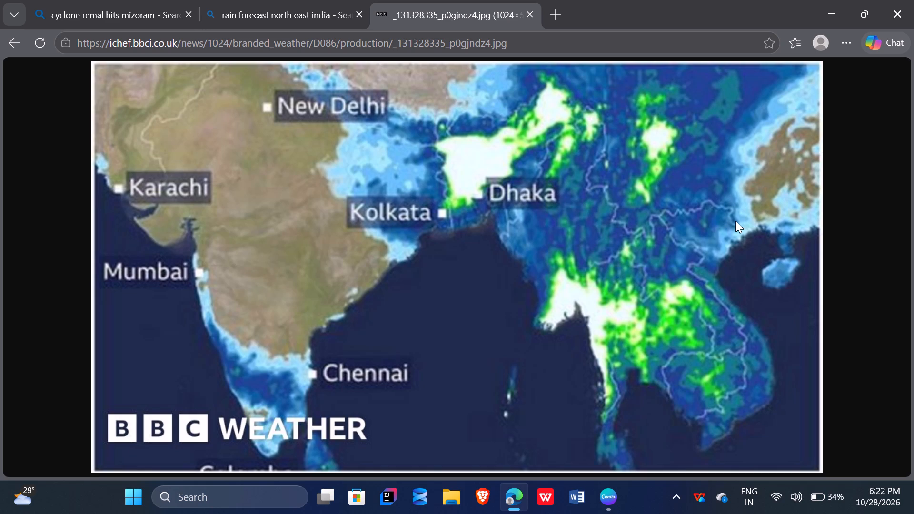
{"action": "key", "text": "F23"}
{"action": "key", "text": "Print"}
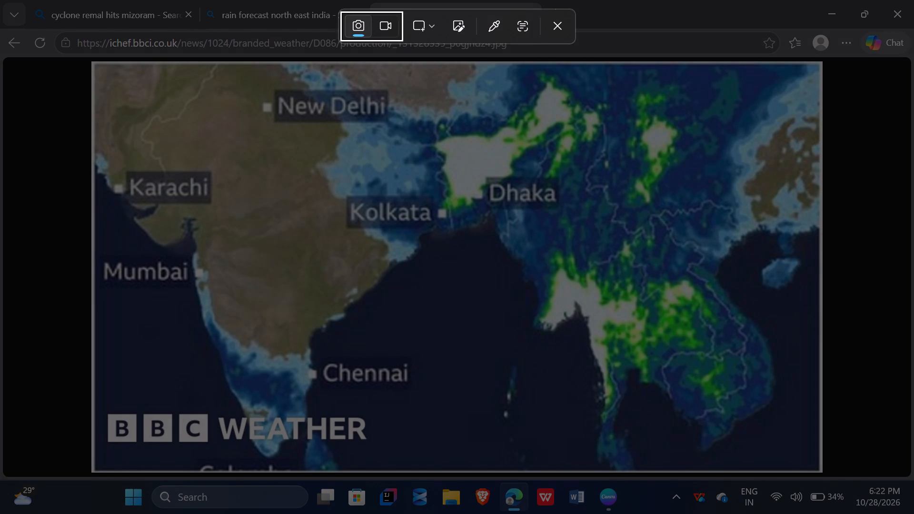
{"action": "left_click_drag", "start_coordinate": [99, 66], "coordinate": [778, 356]}
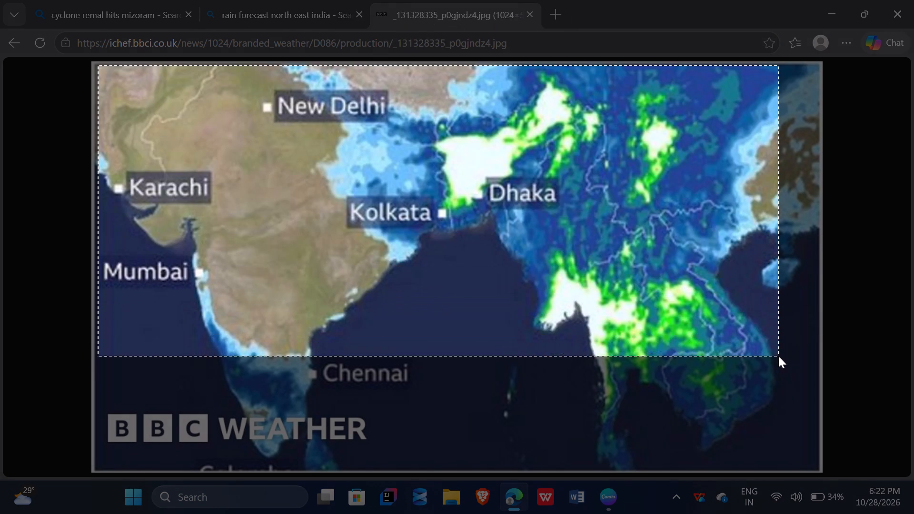
{"action": "left_click_drag", "start_coordinate": [778, 356], "coordinate": [801, 441]}
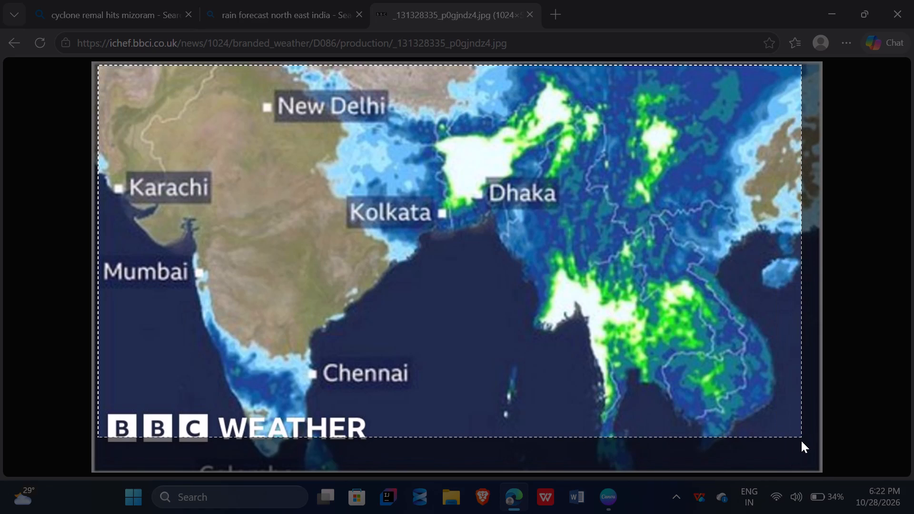
{"action": "left_click_drag", "start_coordinate": [801, 441], "coordinate": [810, 456]}
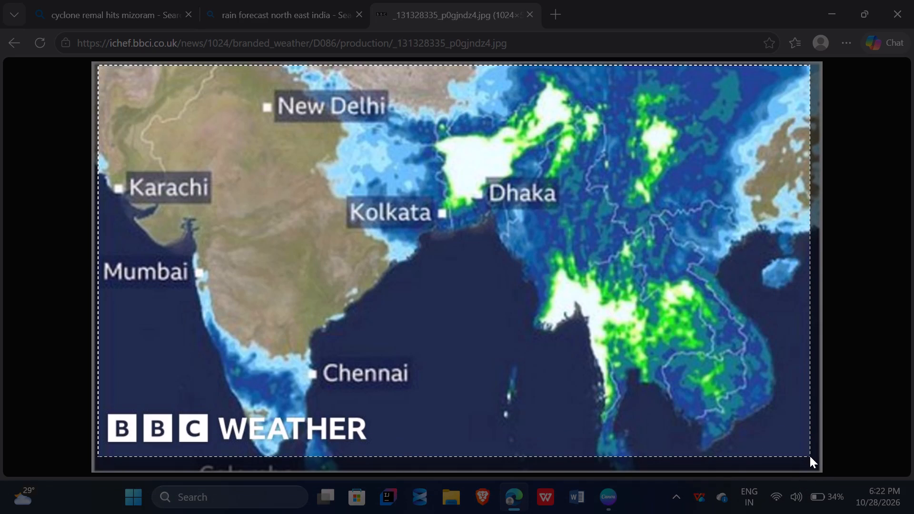
{"action": "left_click_drag", "start_coordinate": [810, 456], "coordinate": [808, 458]}
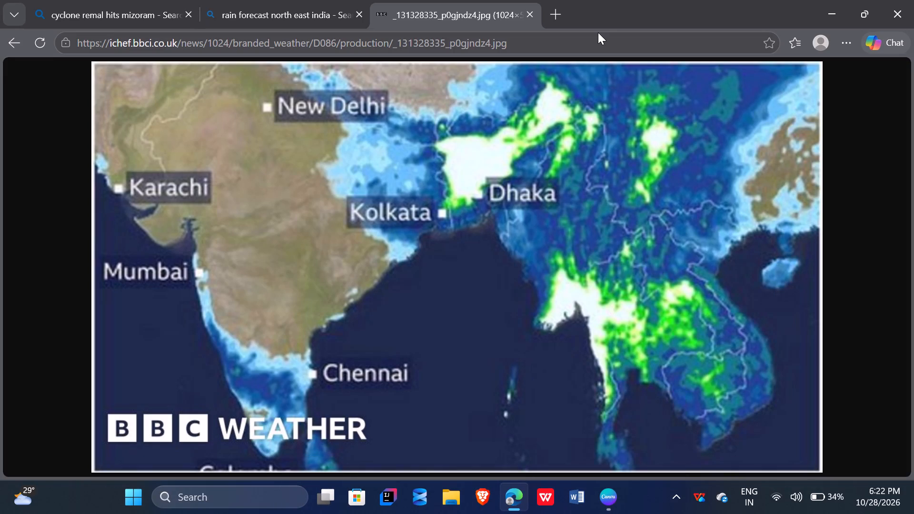
{"action": "left_click", "coordinate": [227, 0]}
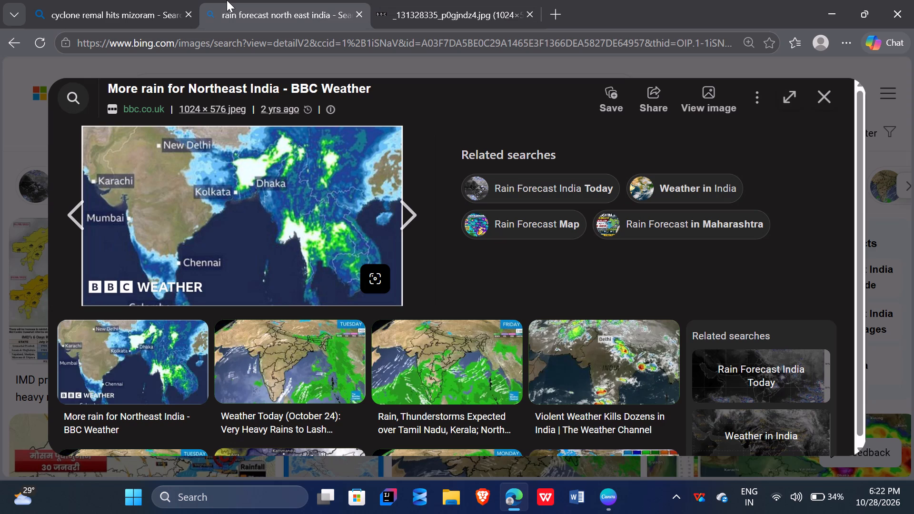
{"action": "left_click", "coordinate": [824, 87]}
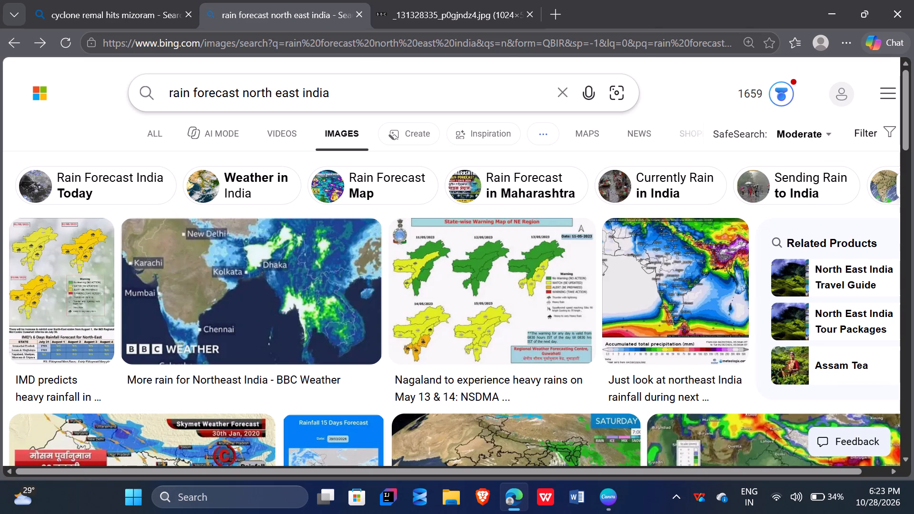
Replace the image search query with "river forecast north east indiaa" and run it.
{"action": "left_click_drag", "start_coordinate": [352, 99], "coordinate": [90, 115]}
{"action": "key", "text": "BackSpace"}
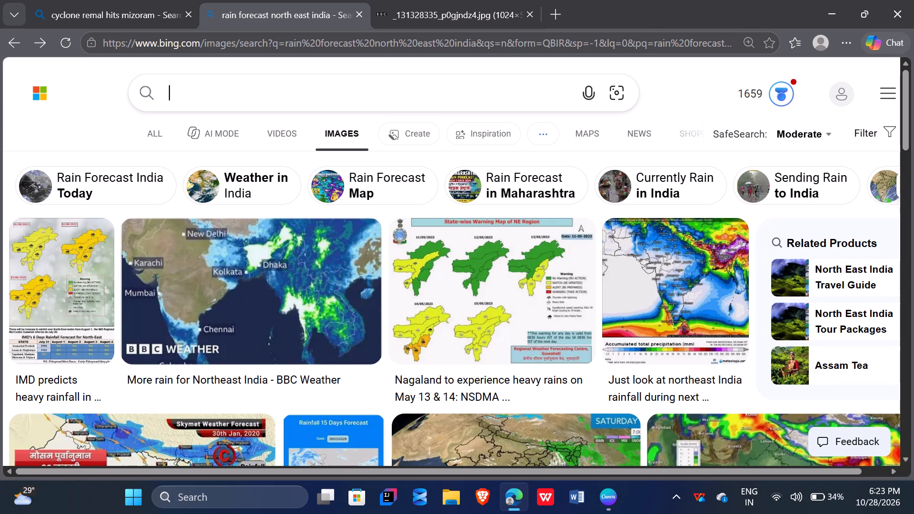
{"action": "type", "text": "ri"}
{"action": "type", "text": "ver"}
{"action": "key", "text": "space"}
{"action": "type", "text": "fore"}
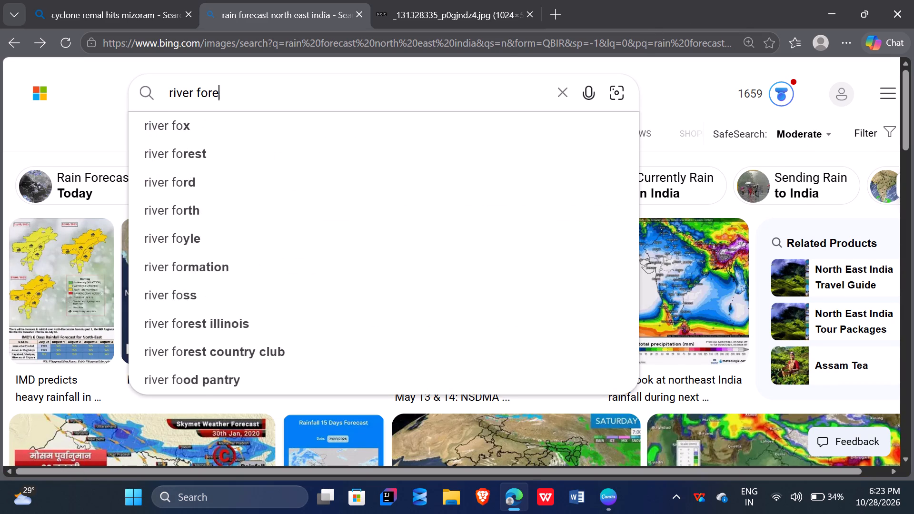
{"action": "type", "text": "cas"}
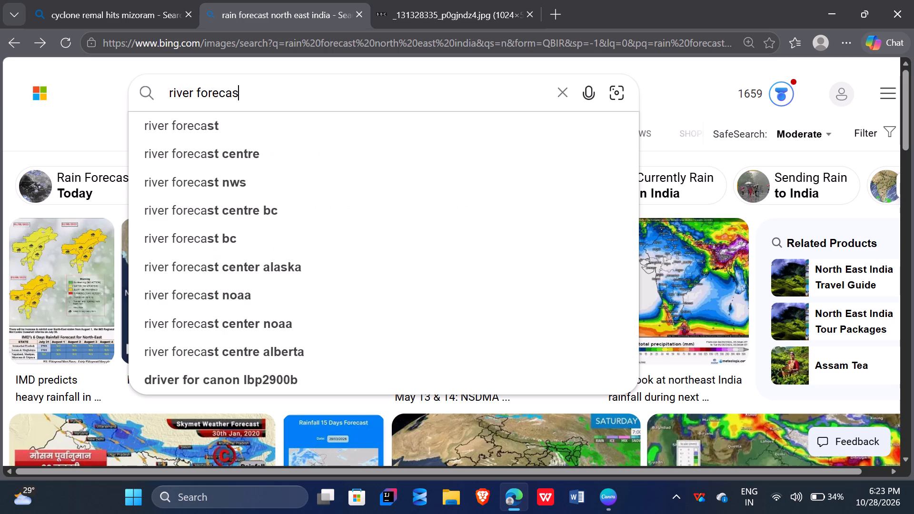
{"action": "key", "text": "r"}
{"action": "key", "text": "BackSpace"}
{"action": "type", "text": "t north east inida"}
{"action": "key", "text": "BackSpace"}
{"action": "key", "text": "BackSpace"}
{"action": "key", "text": "BackSpace"}
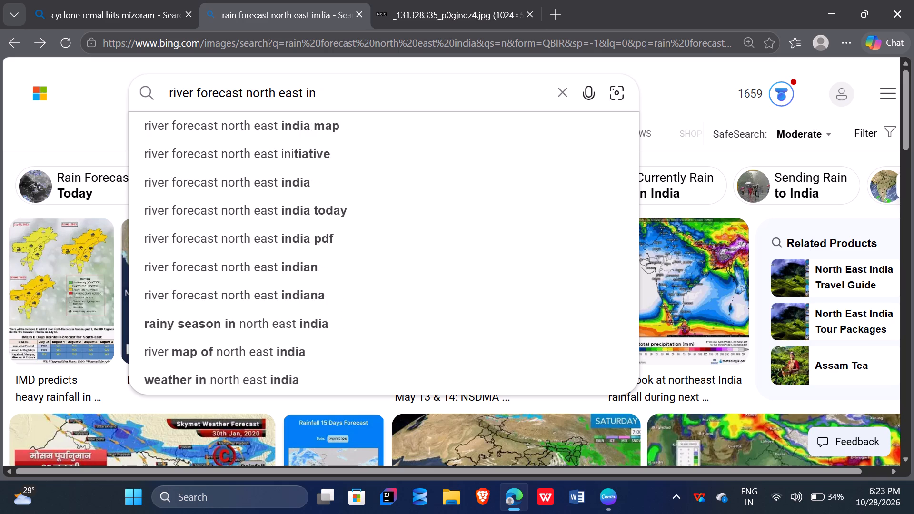
{"action": "type", "text": "diaa"}
{"action": "key", "text": "Return"}
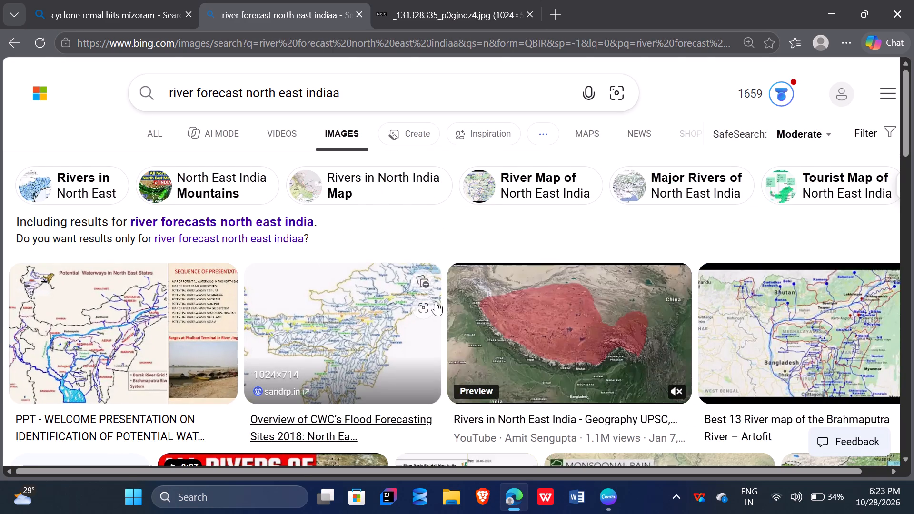
Look through the river forecast results, previewing the "Flood and Water Management" map and the related ResearchGate tectonics map.
{"action": "scroll", "coordinate": [436, 301], "scroll_direction": "down", "scroll_amount": 4}
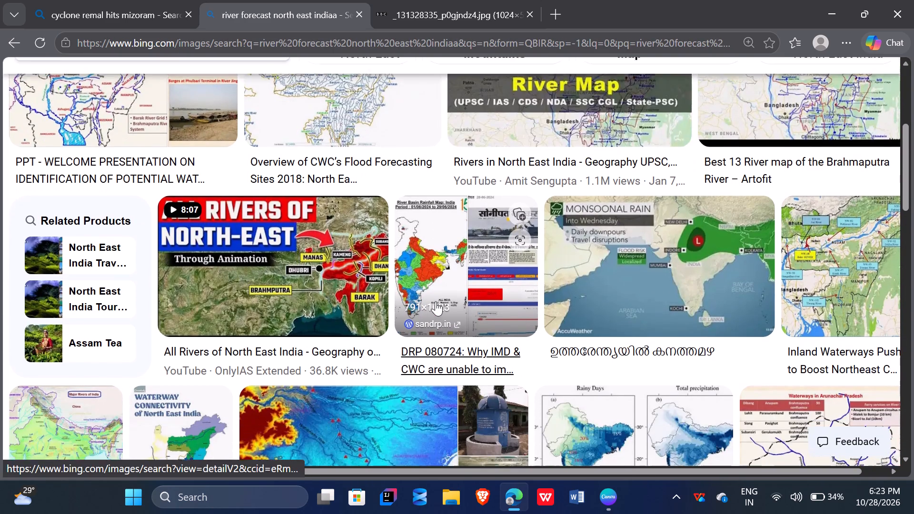
{"action": "scroll", "coordinate": [436, 301], "scroll_direction": "down", "scroll_amount": 1}
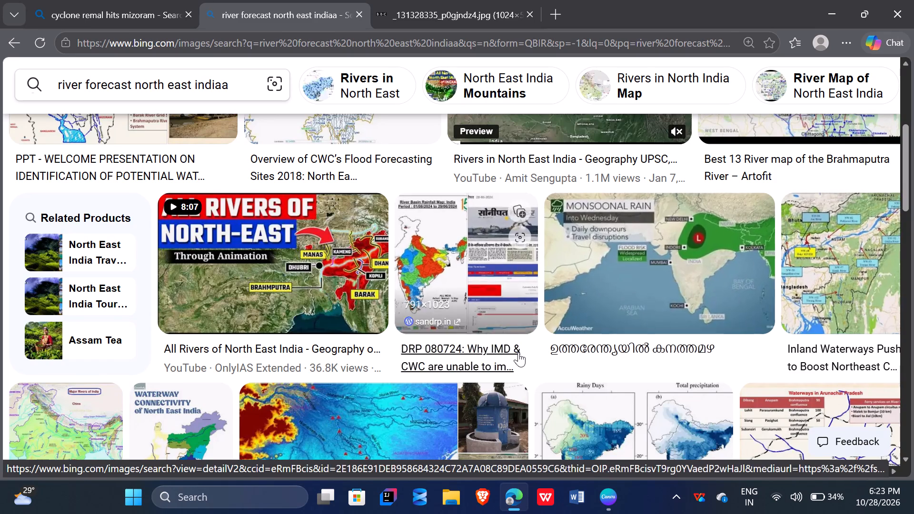
{"action": "scroll", "coordinate": [518, 352], "scroll_direction": "down", "scroll_amount": 2}
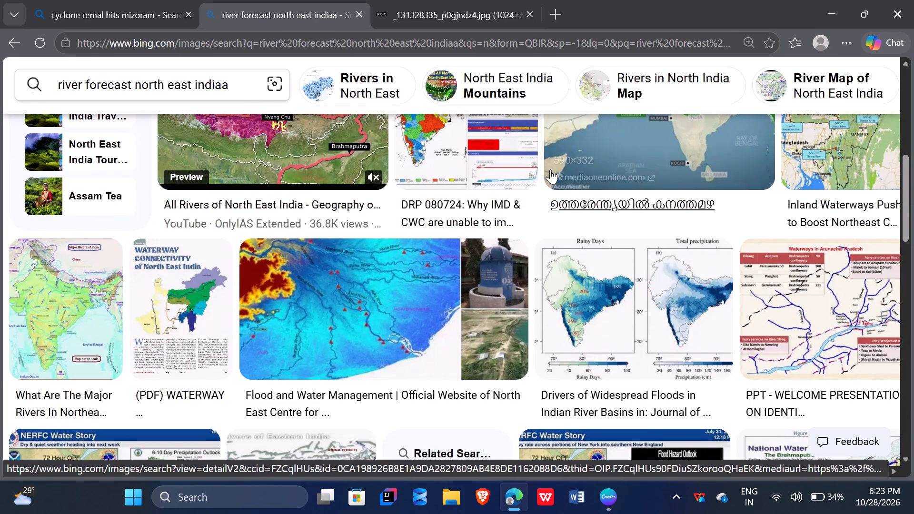
{"action": "left_click", "coordinate": [348, 317]}
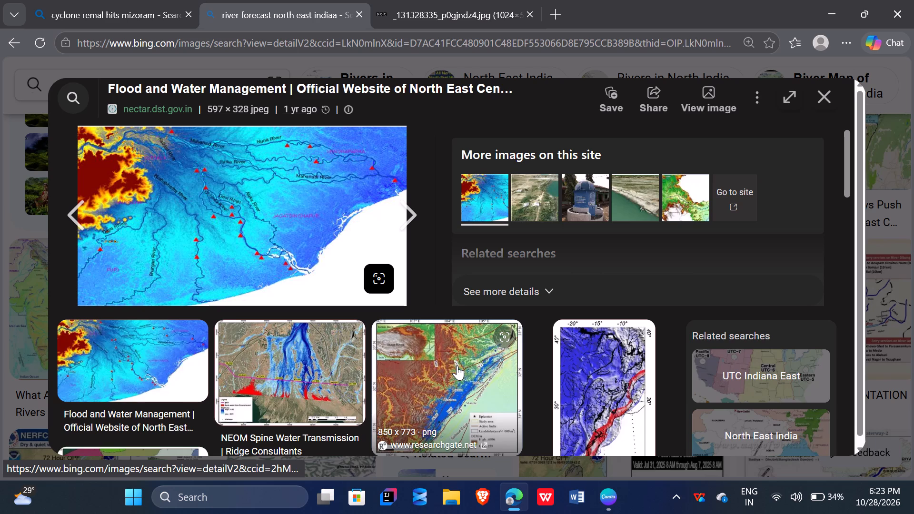
{"action": "left_click", "coordinate": [425, 357]}
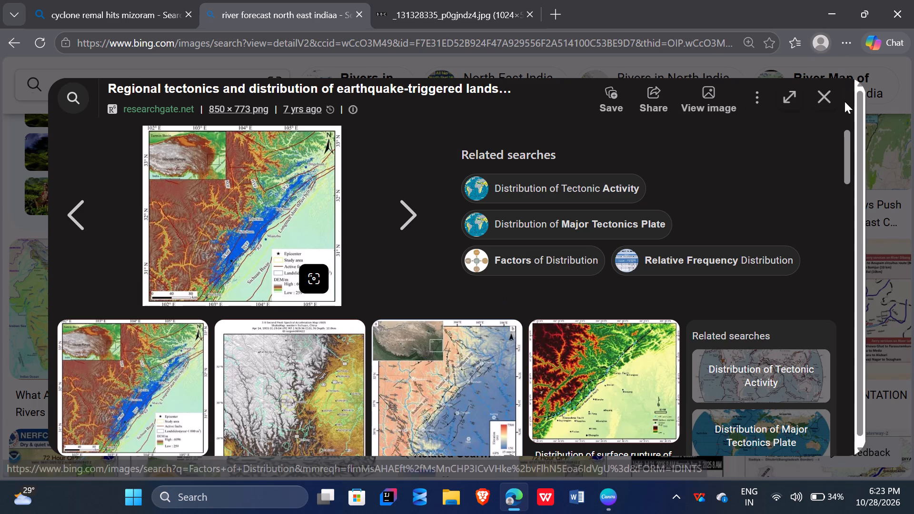
{"action": "left_click", "coordinate": [825, 104]}
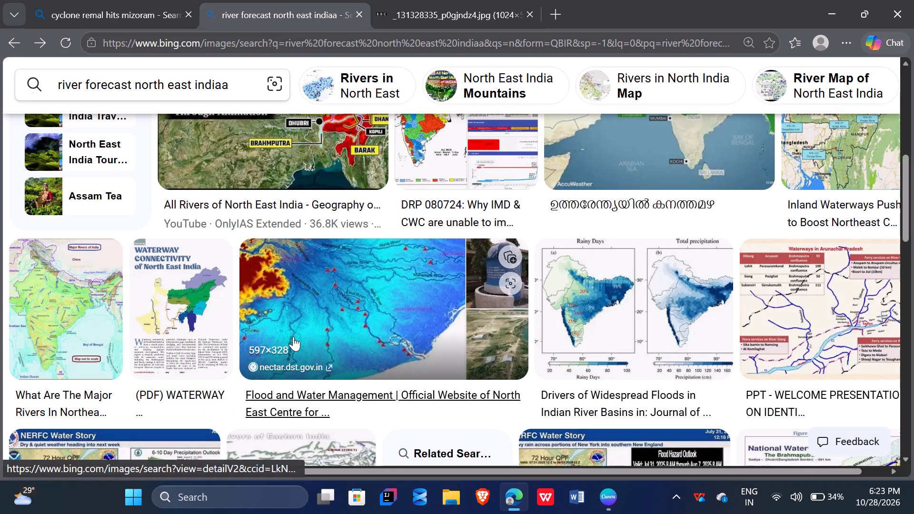
Open the nectar.dst.gov.in "Flood and Water Management" river map full size, capture it with a screen snip, and return to the results.
{"action": "left_click", "coordinate": [338, 301]}
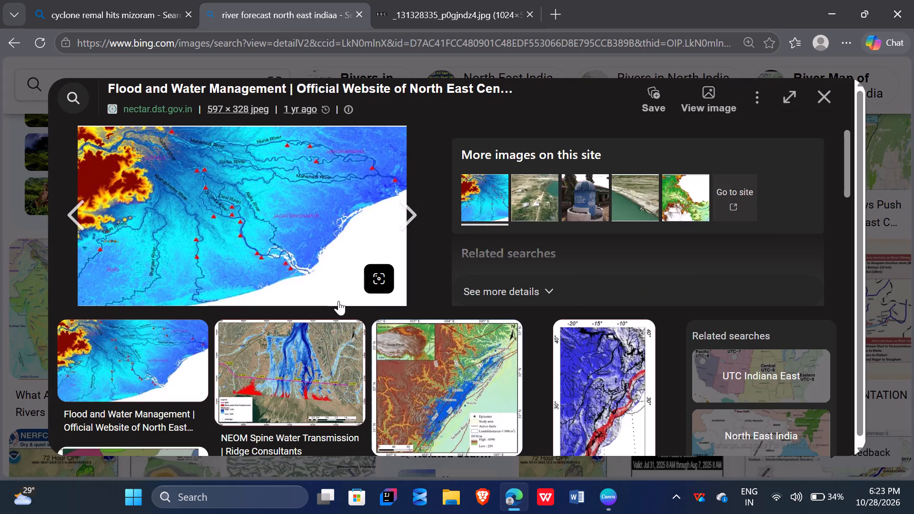
{"action": "left_click", "coordinate": [703, 91]}
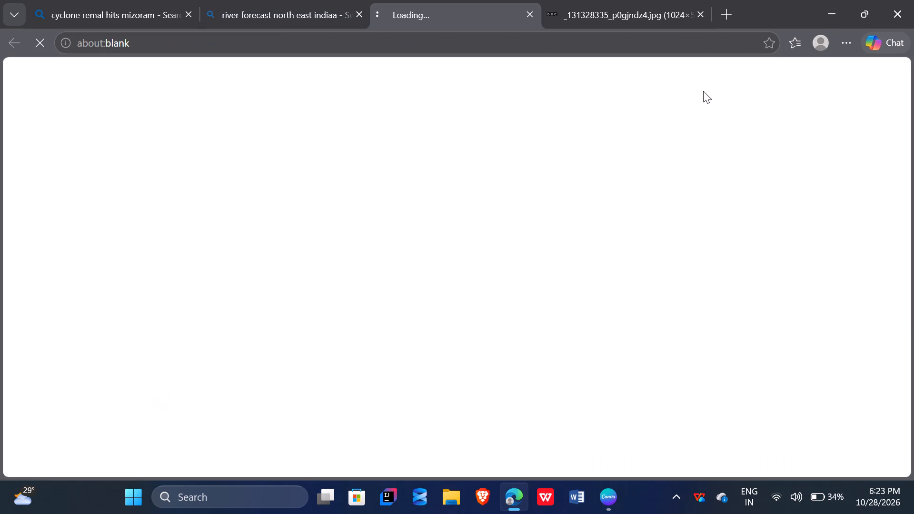
{"action": "key", "text": "F23"}
{"action": "key", "text": "Print"}
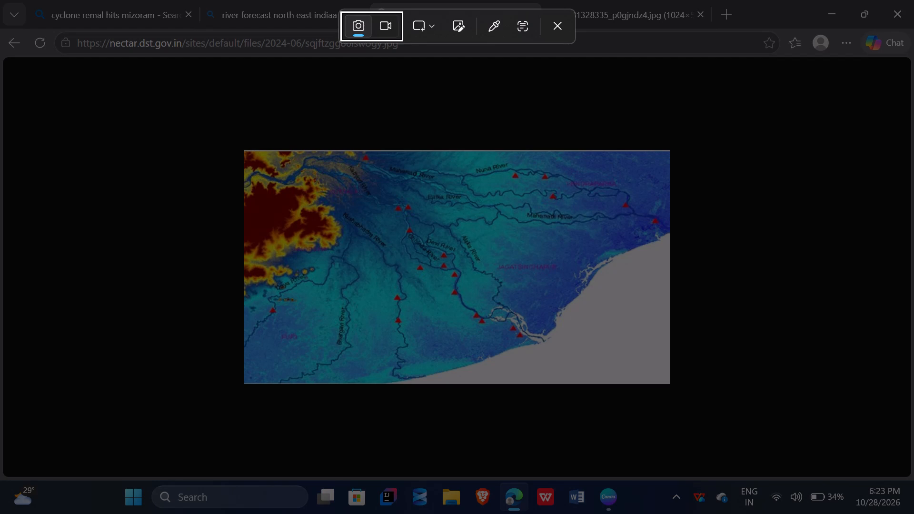
{"action": "left_click_drag", "start_coordinate": [244, 150], "coordinate": [666, 373]}
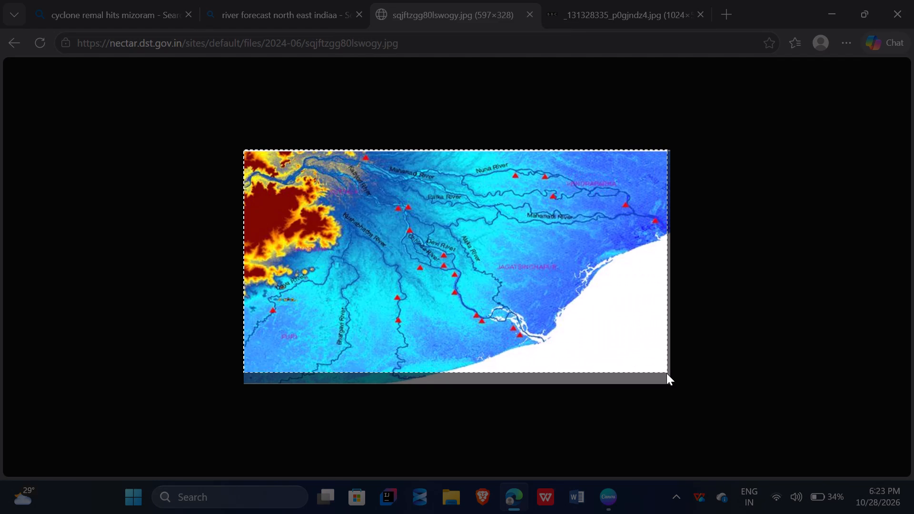
{"action": "left_click_drag", "start_coordinate": [666, 373], "coordinate": [665, 376]}
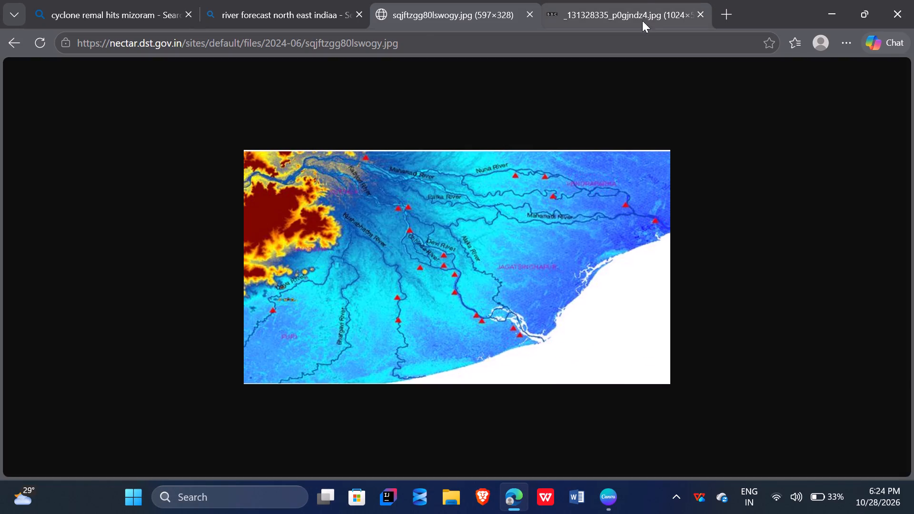
{"action": "left_click", "coordinate": [217, 0]}
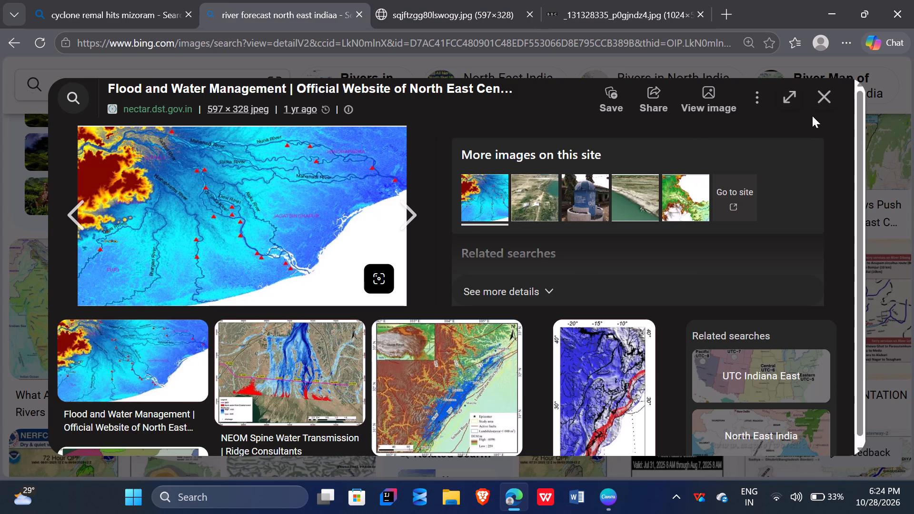
{"action": "left_click", "coordinate": [819, 102]}
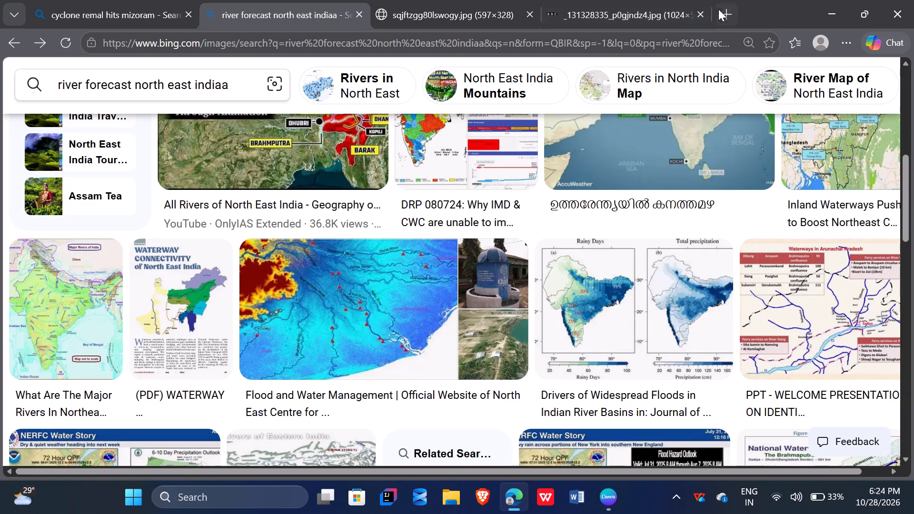
Close the two tabs holding the full-size BBC rain map and the river map.
{"action": "left_click", "coordinate": [702, 11]}
{"action": "left_click", "coordinate": [532, 14]}
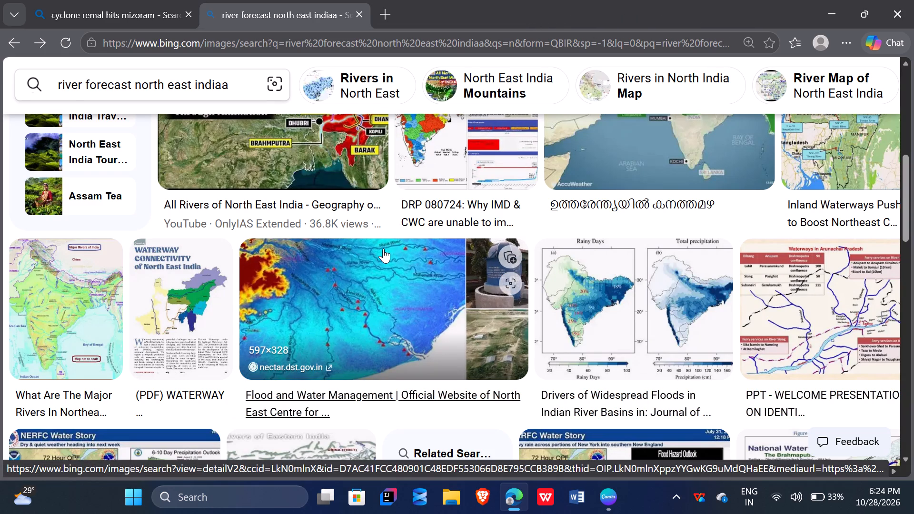
Change "river forecast" in the image search query to "landslide maps", keeping "north east indiaa", and run the search.
{"action": "scroll", "coordinate": [383, 248], "scroll_direction": "up", "scroll_amount": 4}
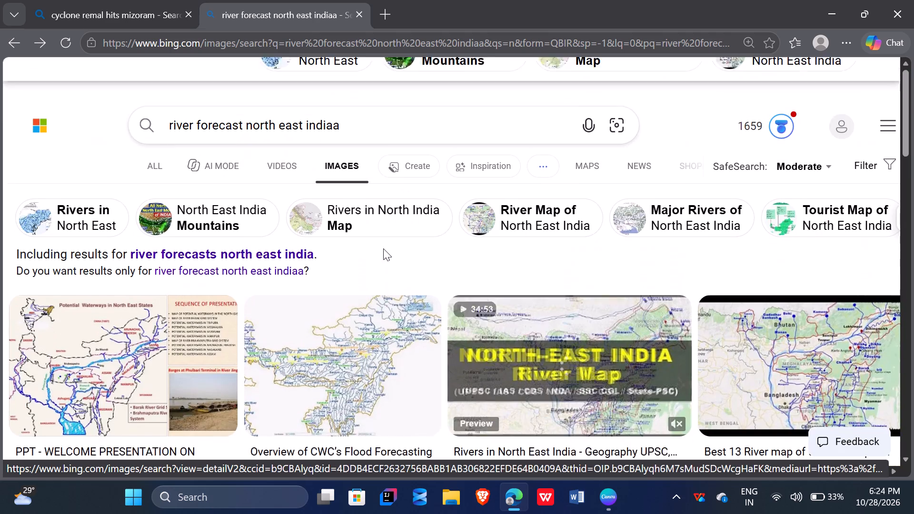
{"action": "left_click_drag", "start_coordinate": [243, 95], "coordinate": [94, 104]}
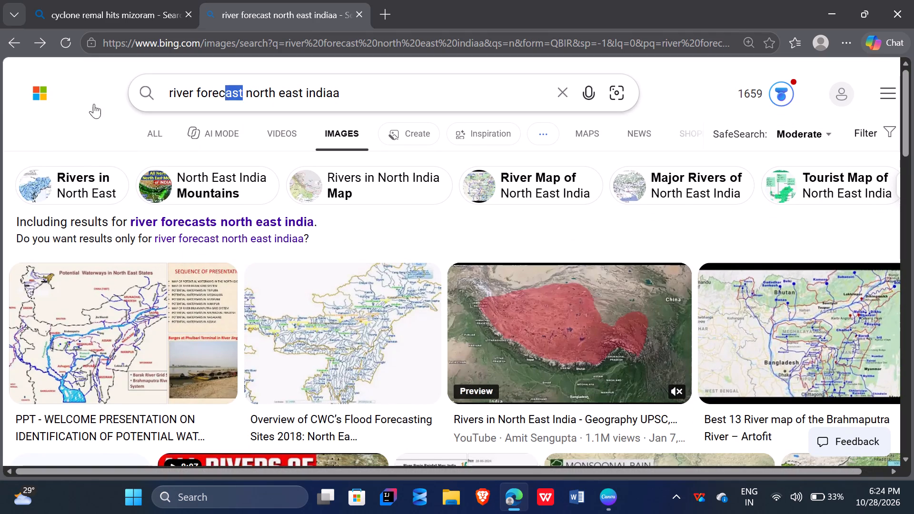
{"action": "left_click_drag", "start_coordinate": [94, 104], "coordinate": [0, 107]}
{"action": "key", "text": "BackSpace"}
{"action": "type", "text": "landslide maps"}
{"action": "key", "text": "Return"}
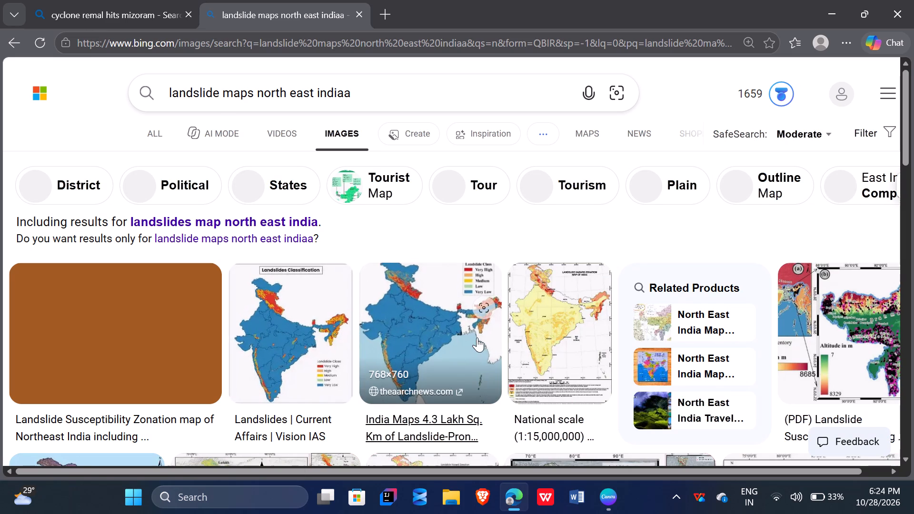
Browse the landslide map results and open the ResearchGate "Landslide Susceptibility Zonation map of Northeast India" image full size.
{"action": "scroll", "coordinate": [477, 337], "scroll_direction": "down", "scroll_amount": 3}
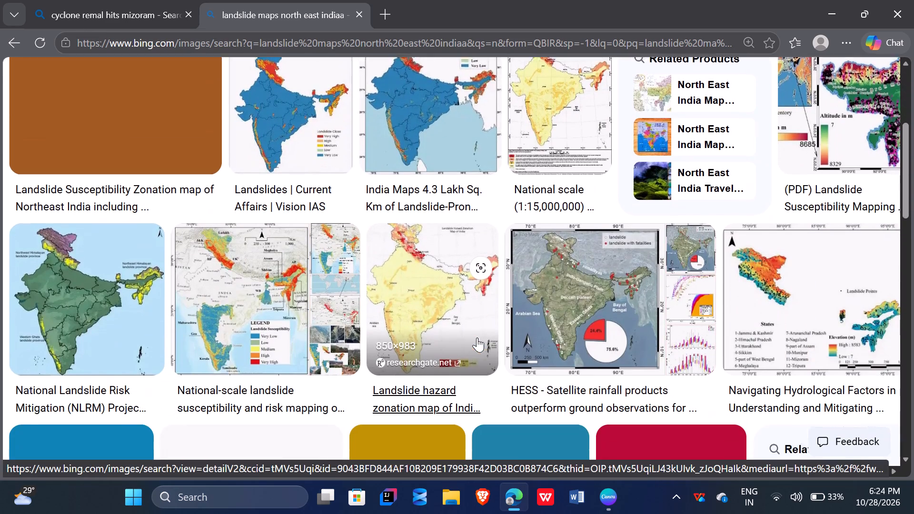
{"action": "scroll", "coordinate": [477, 337], "scroll_direction": "down", "scroll_amount": 1}
{"action": "scroll", "coordinate": [477, 337], "scroll_direction": "up", "scroll_amount": 2}
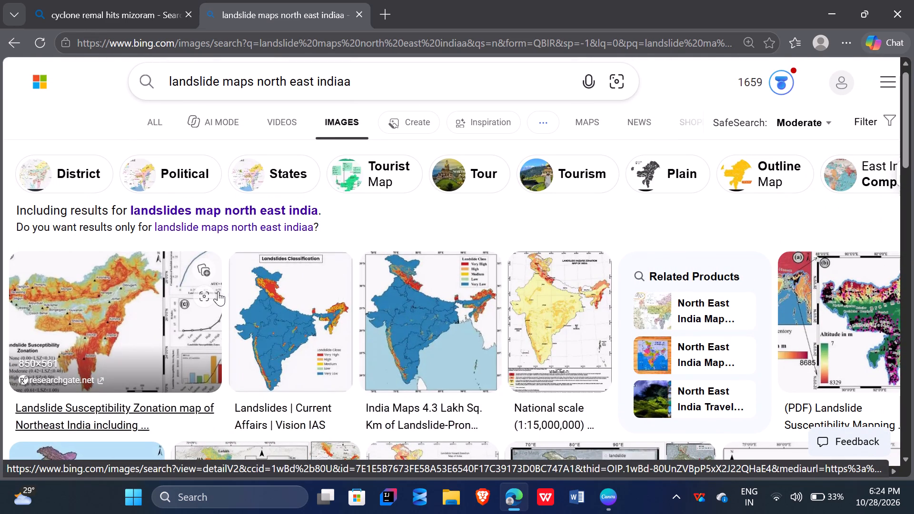
{"action": "left_click", "coordinate": [197, 300]}
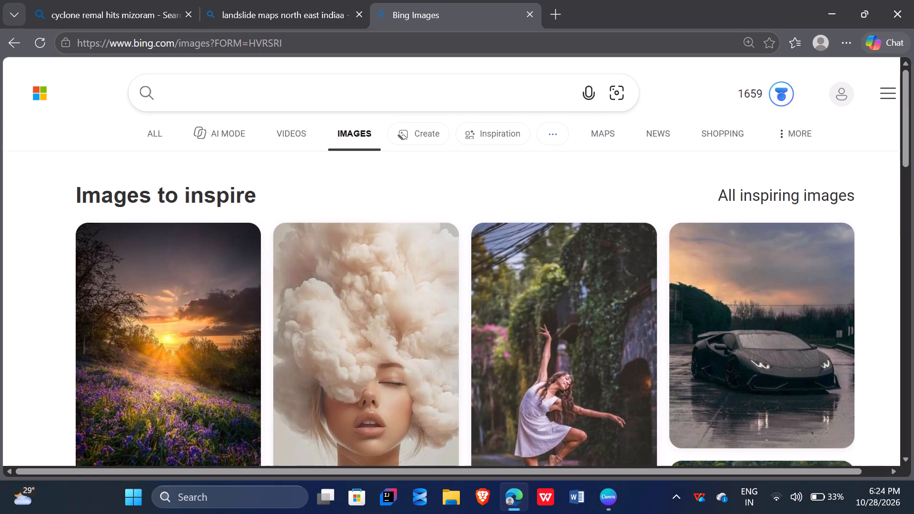
{"action": "left_click", "coordinate": [529, 14]}
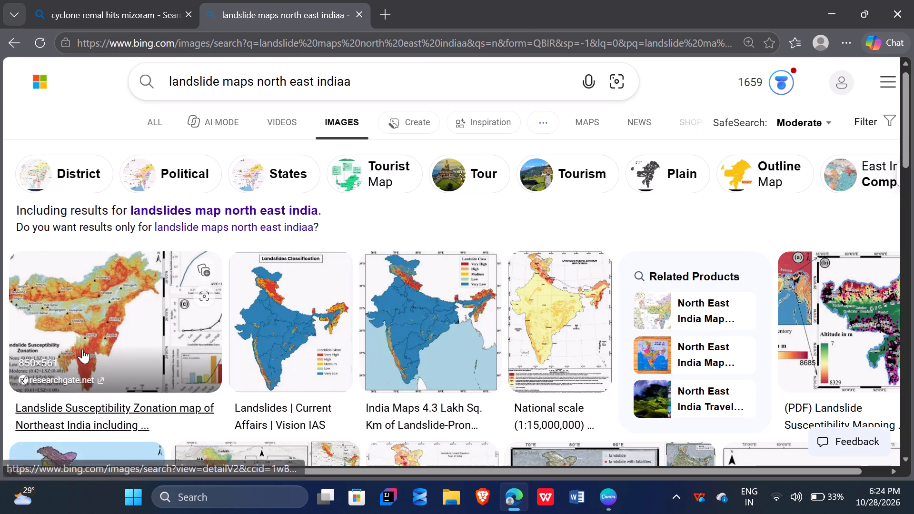
{"action": "left_click", "coordinate": [93, 343]}
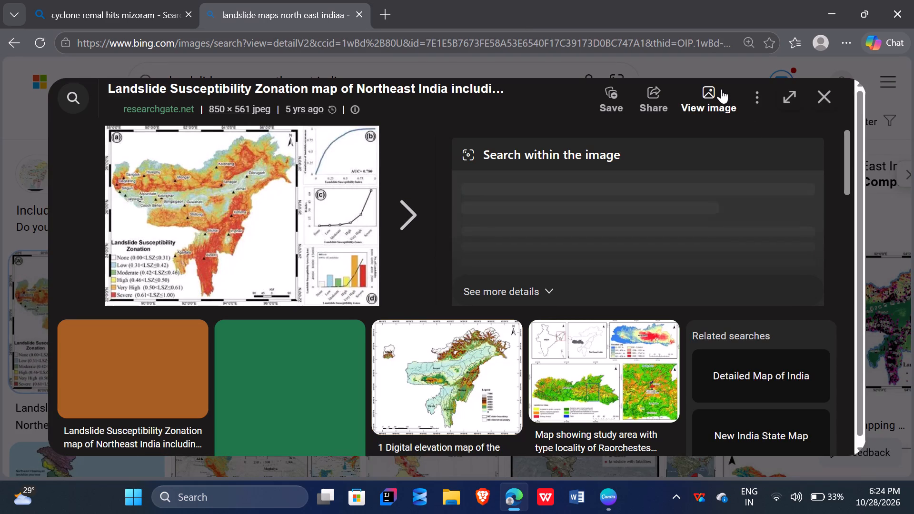
{"action": "left_click", "coordinate": [721, 89]}
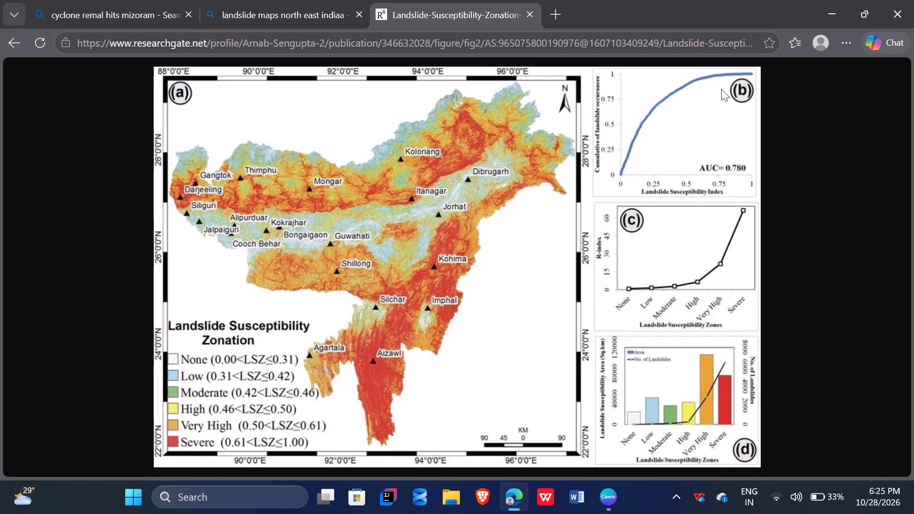
Capture the whole landslide susceptibility figure, including its three side charts, with a screen snip.
{"action": "key", "text": "F23"}
{"action": "key", "text": "Print"}
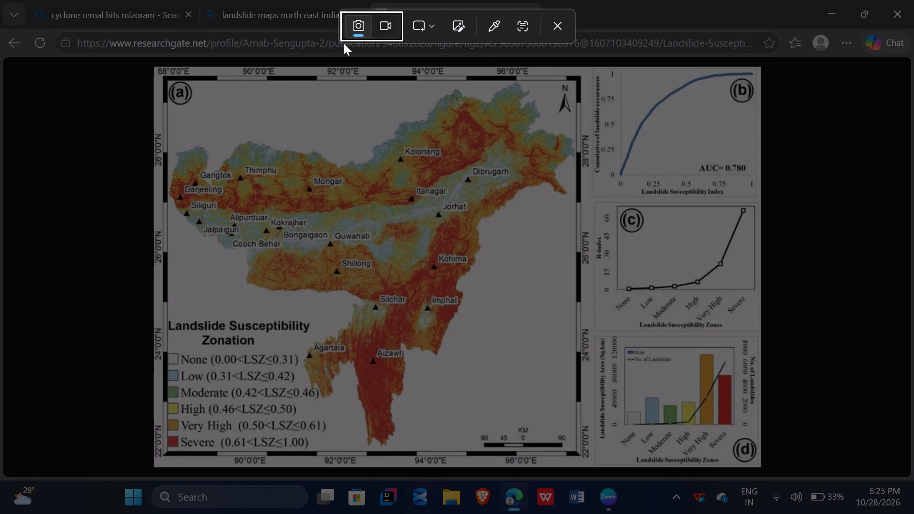
{"action": "left_click_drag", "start_coordinate": [153, 67], "coordinate": [693, 371]}
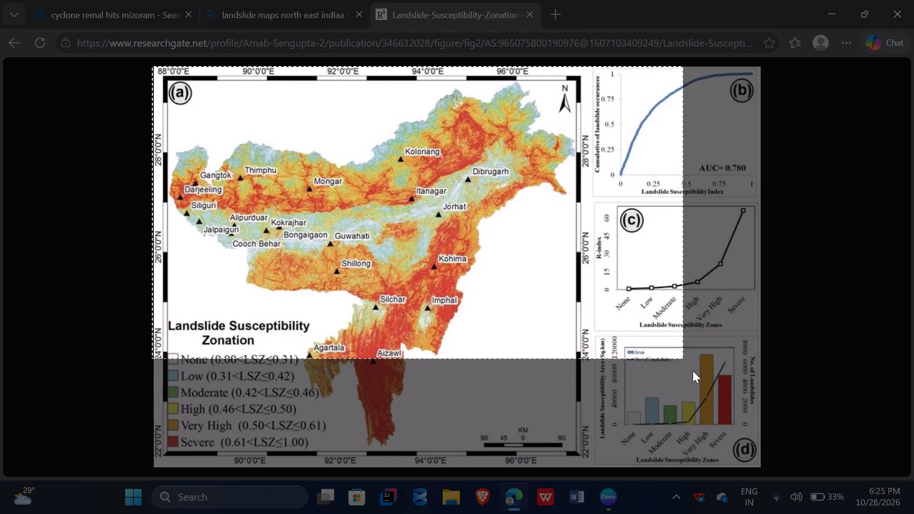
{"action": "left_click_drag", "start_coordinate": [693, 371], "coordinate": [756, 465]}
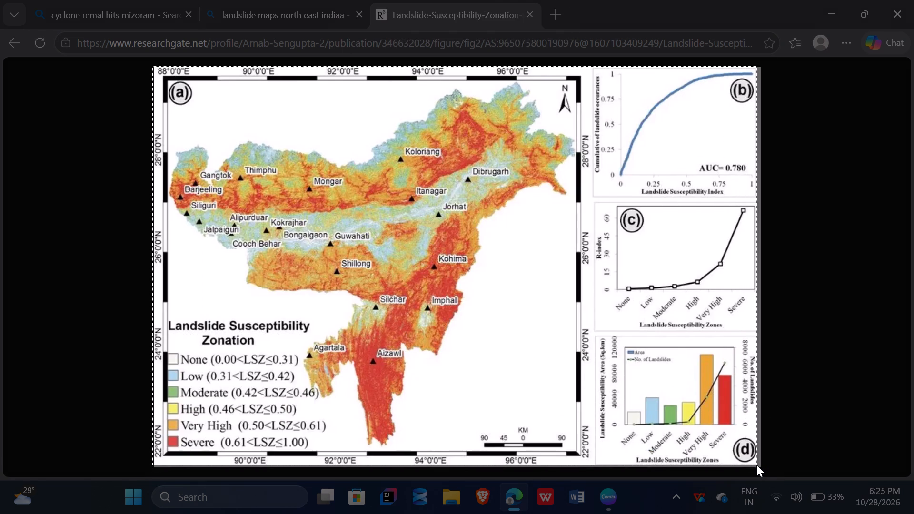
{"action": "left_click_drag", "start_coordinate": [756, 465], "coordinate": [759, 464]}
Switch to Canva and upload the landslide, river and BBC rain map screenshots: 182511, 182359 and 182250.
{"action": "left_click", "coordinate": [606, 494]}
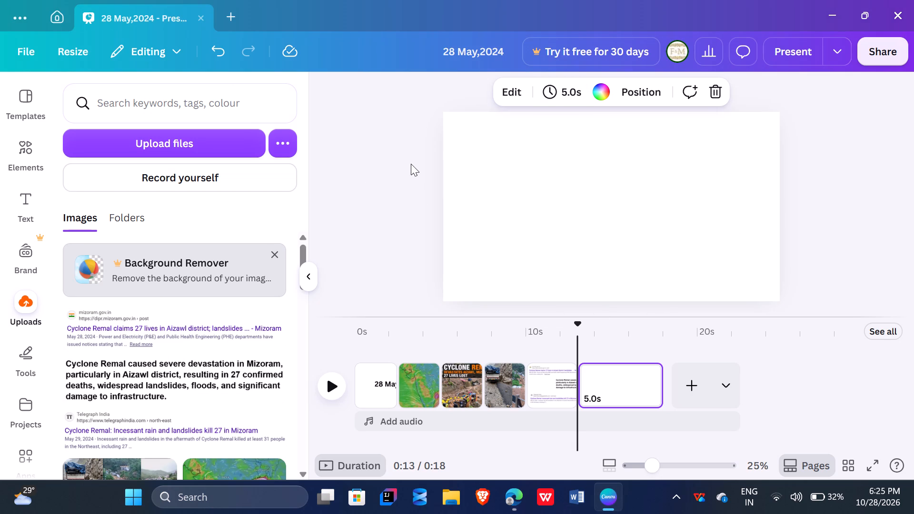
{"action": "left_click", "coordinate": [180, 147]}
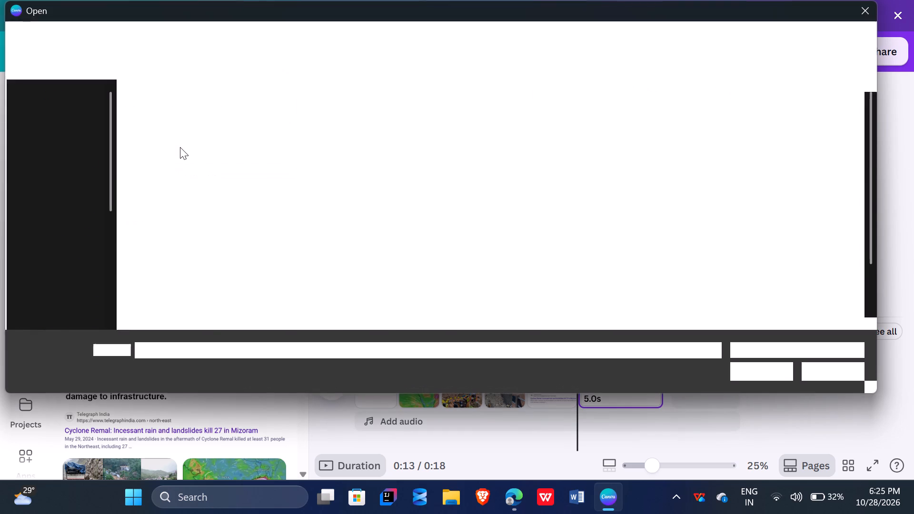
{"action": "double_click", "coordinate": [177, 138]}
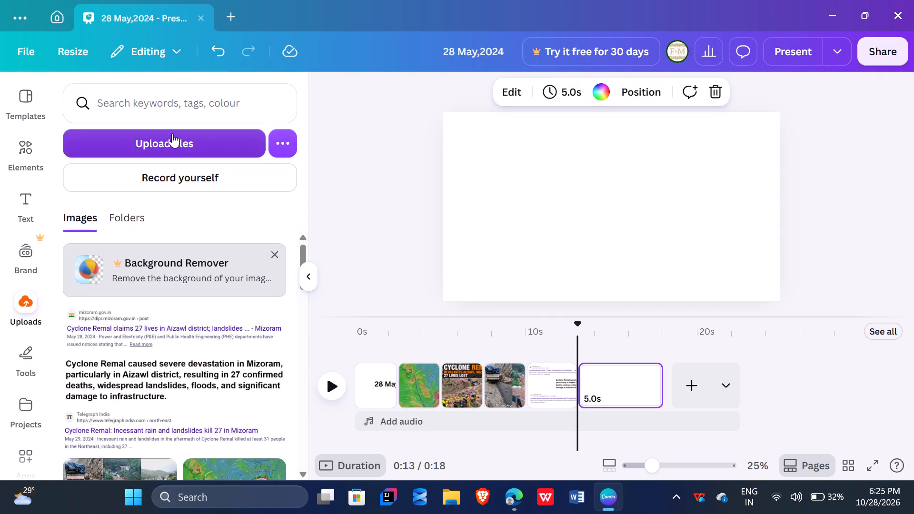
{"action": "left_click", "coordinate": [172, 133]}
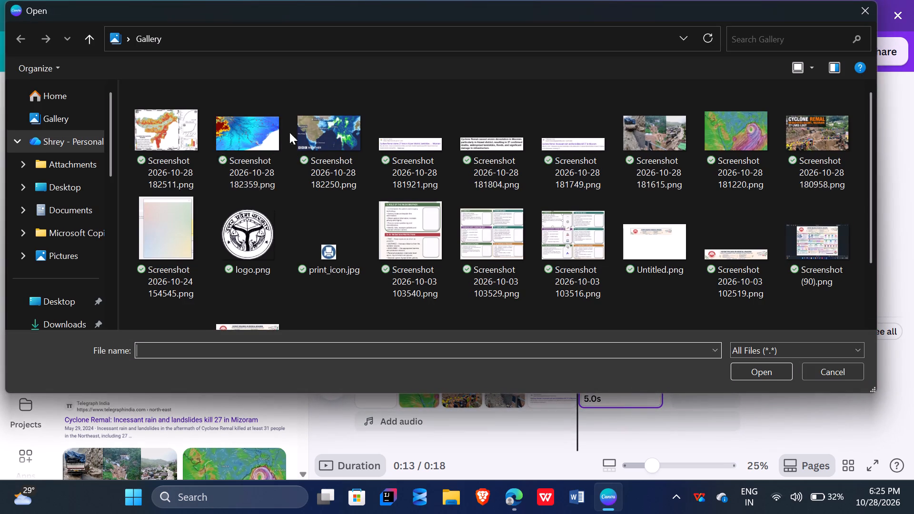
{"action": "double_click", "coordinate": [249, 134]}
{"action": "left_click", "coordinate": [187, 140]}
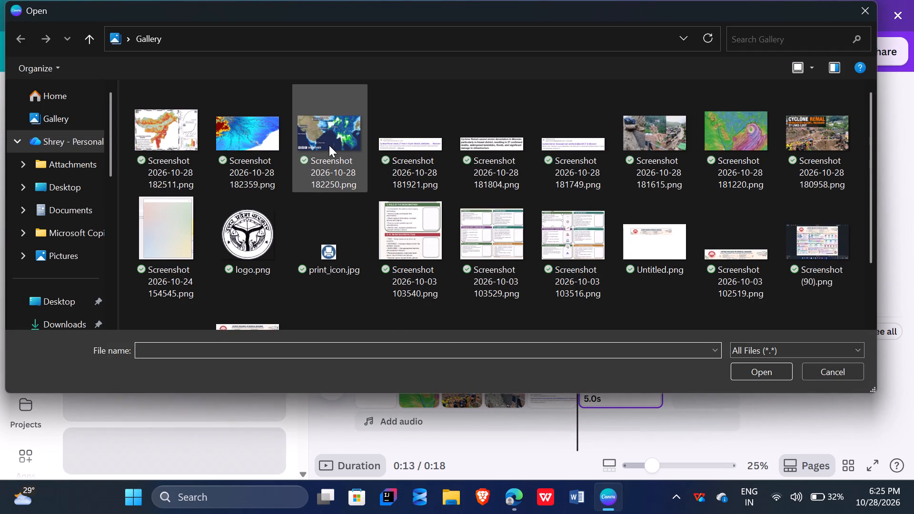
{"action": "double_click", "coordinate": [329, 145]}
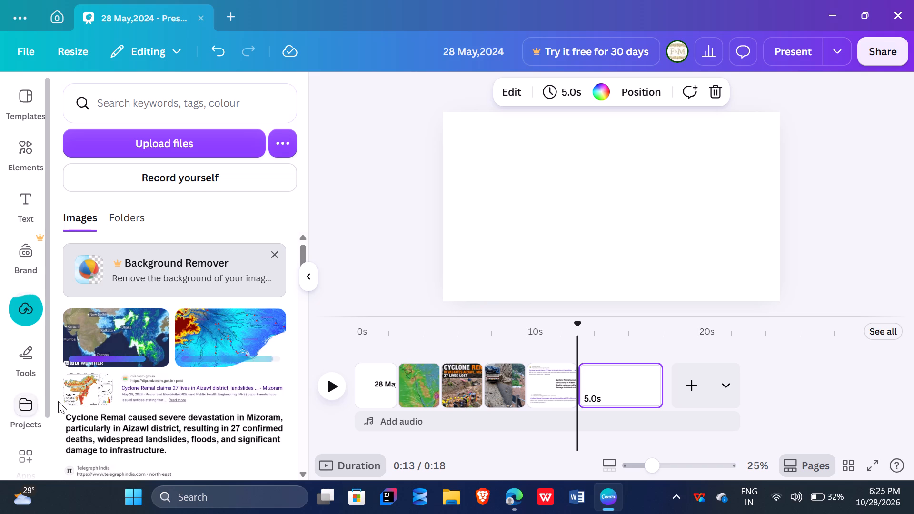
Add the landslide susceptibility map to the blank last page, shrink it, and place it in the page's lower-right corner.
{"action": "left_click", "coordinate": [89, 398]}
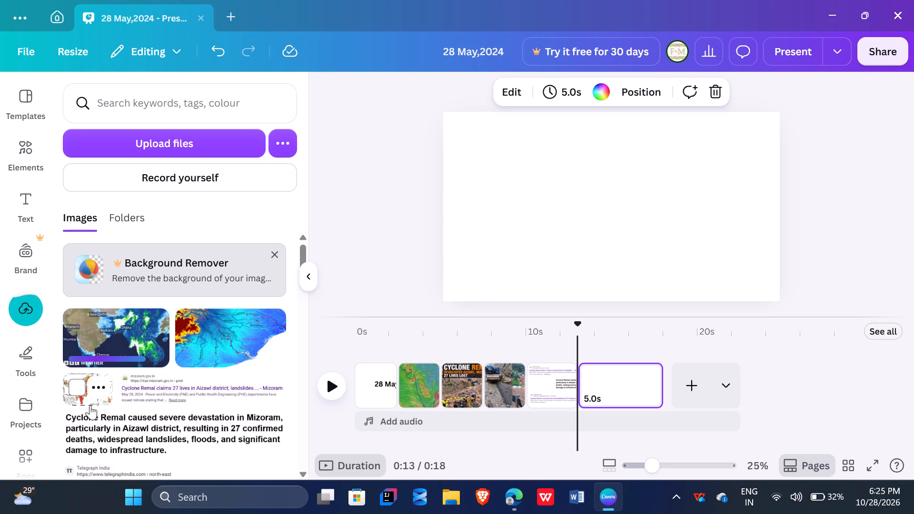
{"action": "left_click", "coordinate": [91, 402]}
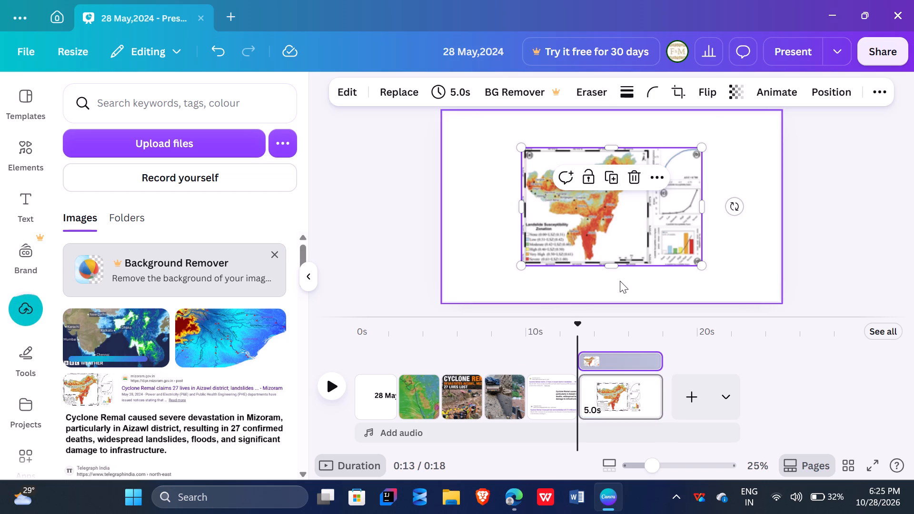
{"action": "left_click_drag", "start_coordinate": [697, 265], "coordinate": [636, 243]}
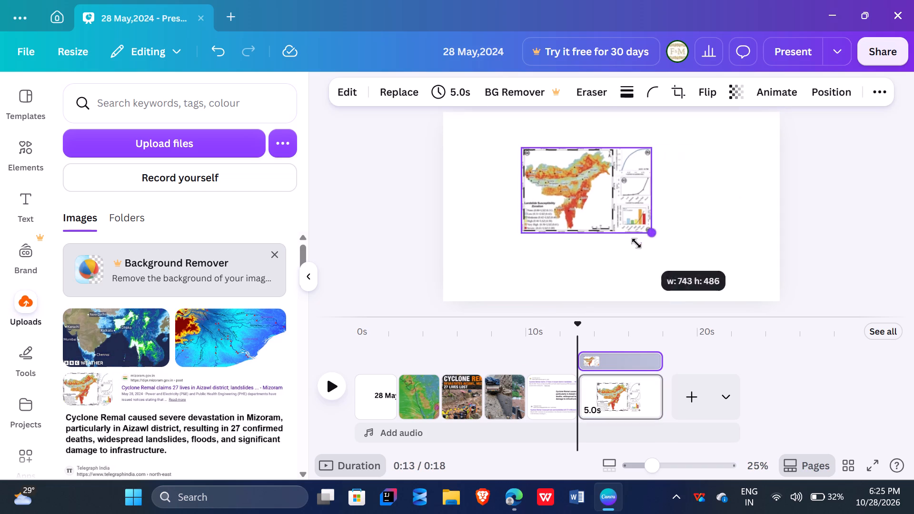
{"action": "left_click_drag", "start_coordinate": [636, 243], "coordinate": [636, 242]}
{"action": "left_click_drag", "start_coordinate": [604, 197], "coordinate": [708, 267]}
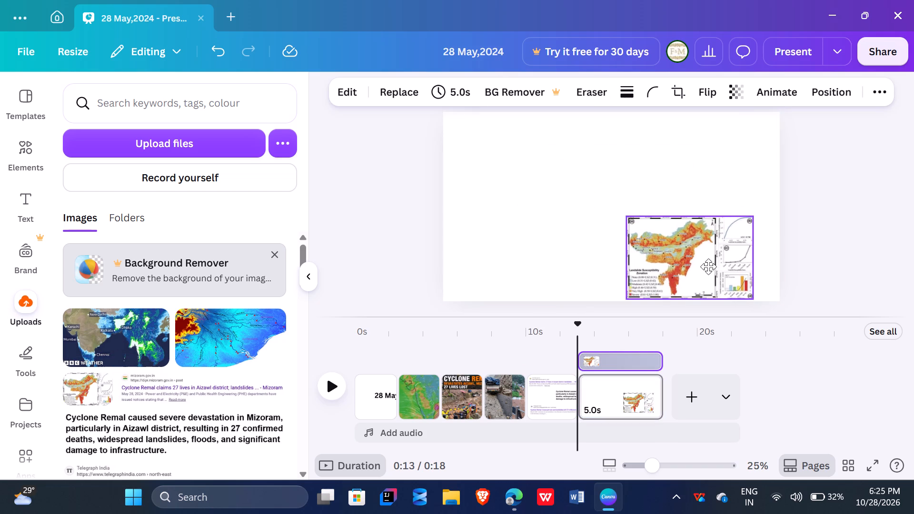
{"action": "left_click_drag", "start_coordinate": [708, 267], "coordinate": [721, 261]}
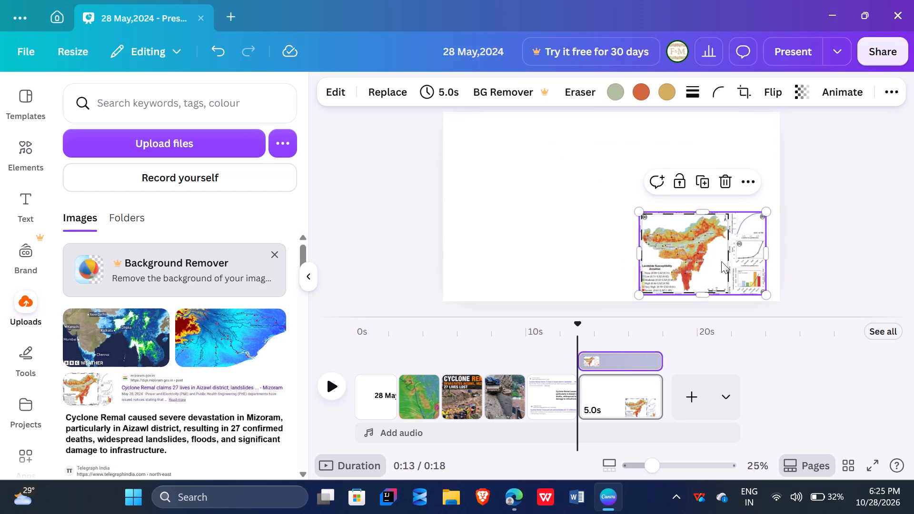
{"action": "left_click_drag", "start_coordinate": [715, 257], "coordinate": [723, 259]}
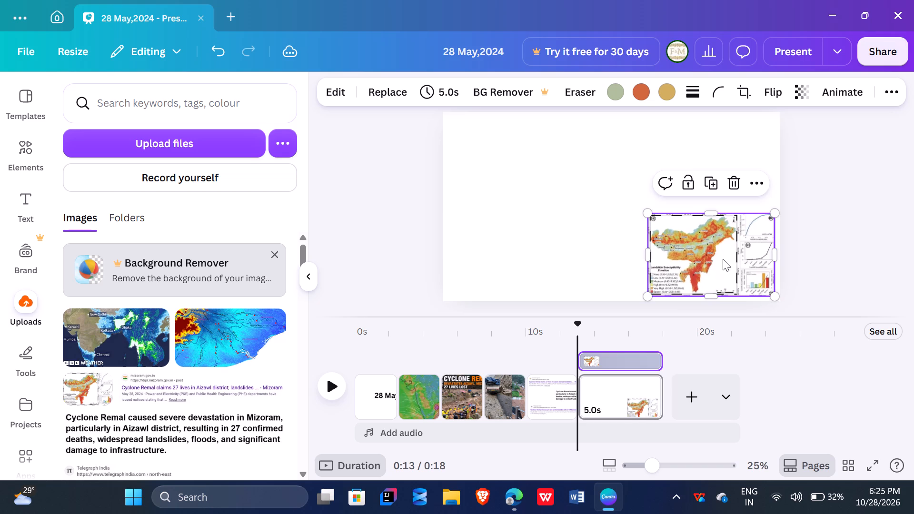
Add the river map to the same page at the lower left, sized about 924 by 494, beside the landslide map.
{"action": "left_click", "coordinate": [233, 331]}
{"action": "left_click_drag", "start_coordinate": [717, 263], "coordinate": [667, 253]}
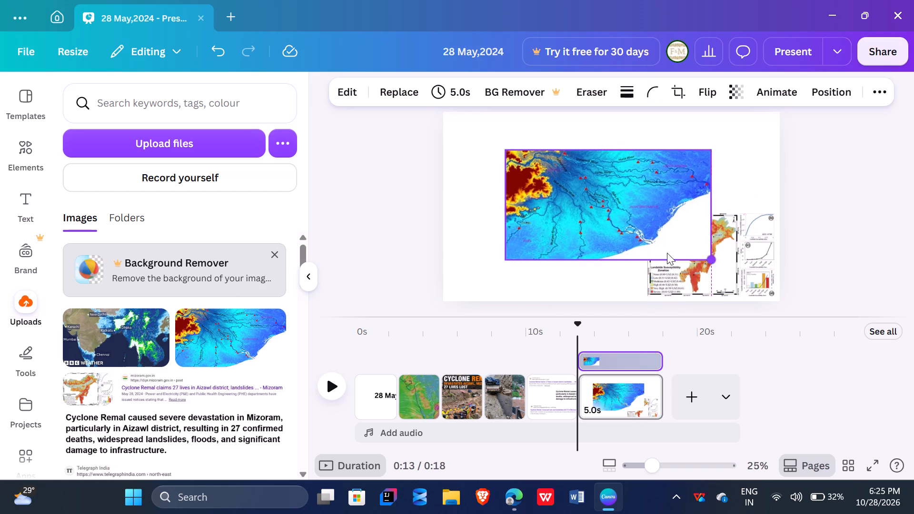
{"action": "left_click_drag", "start_coordinate": [667, 253], "coordinate": [635, 237]}
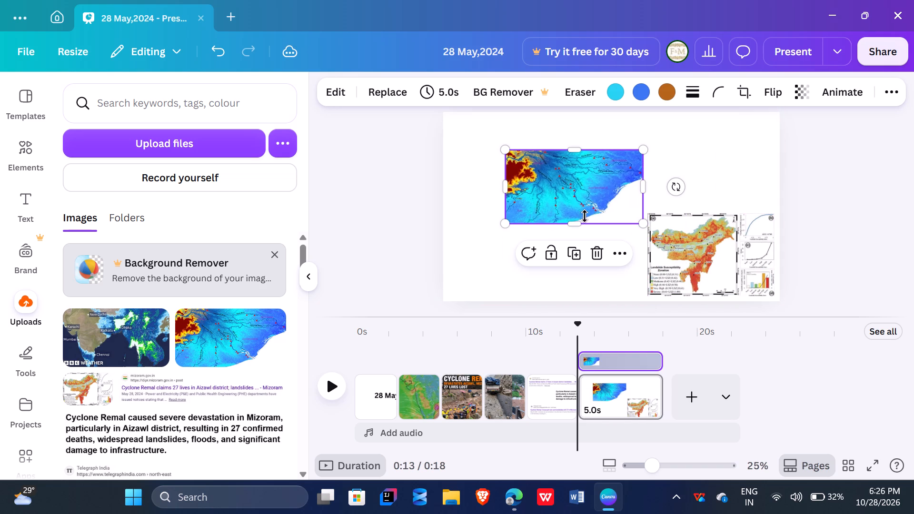
{"action": "left_click_drag", "start_coordinate": [566, 203], "coordinate": [523, 260]}
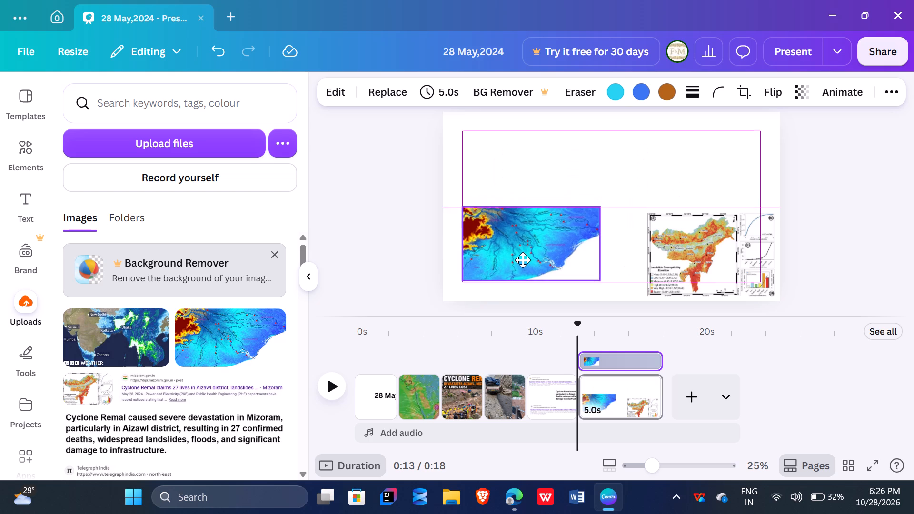
{"action": "left_click_drag", "start_coordinate": [523, 260], "coordinate": [521, 266]}
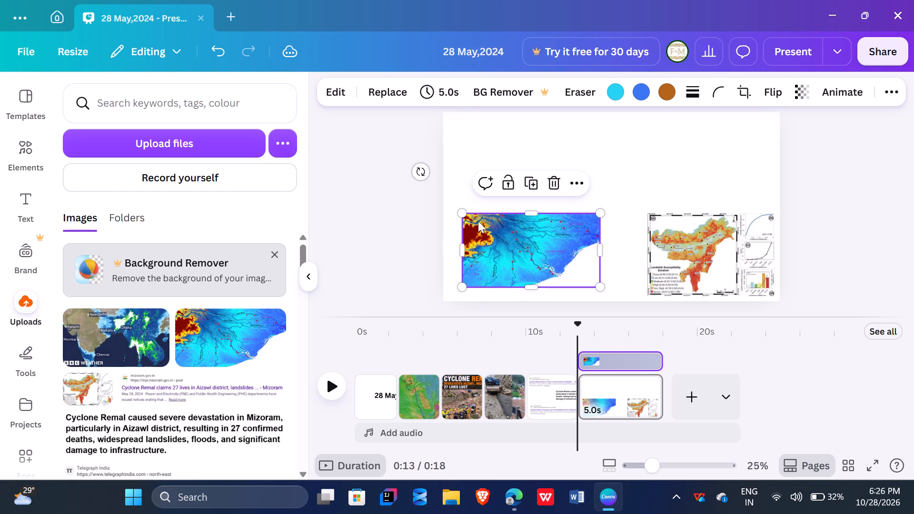
{"action": "left_click_drag", "start_coordinate": [463, 215], "coordinate": [455, 208]}
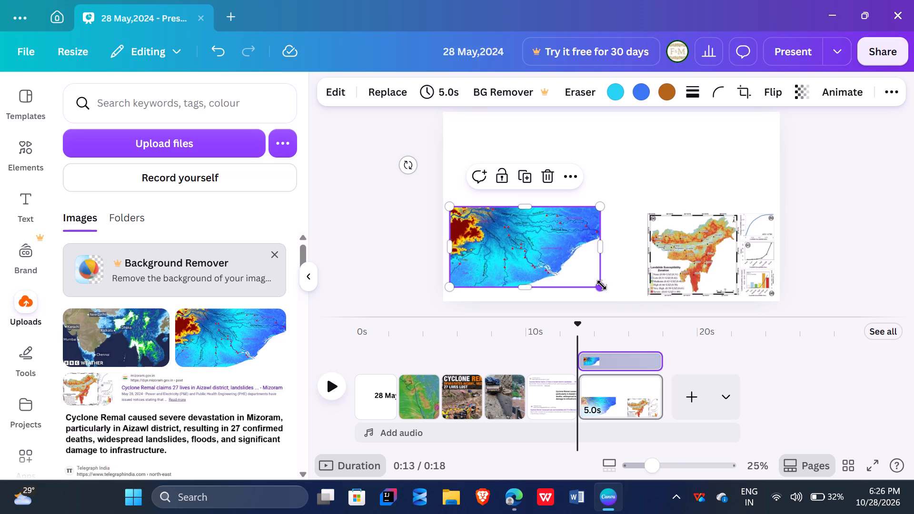
{"action": "left_click_drag", "start_coordinate": [602, 288], "coordinate": [613, 297]}
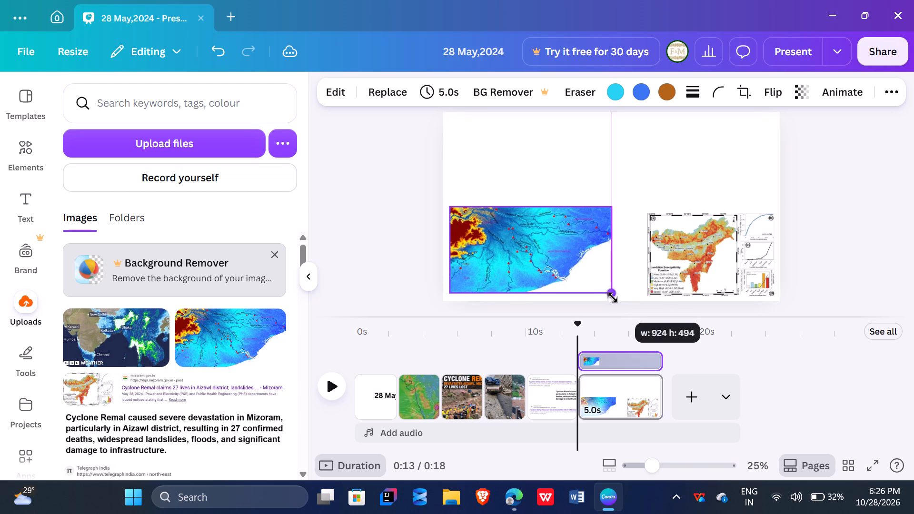
{"action": "left_click_drag", "start_coordinate": [613, 297], "coordinate": [612, 298]}
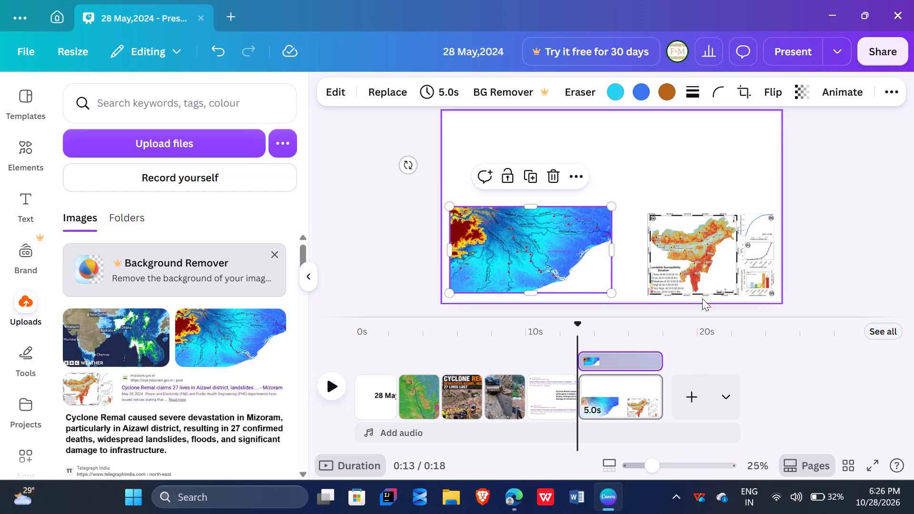
Enlarge the landslide map slightly from its upper-left corner so its top lines up with the river map.
{"action": "left_click", "coordinate": [716, 271]}
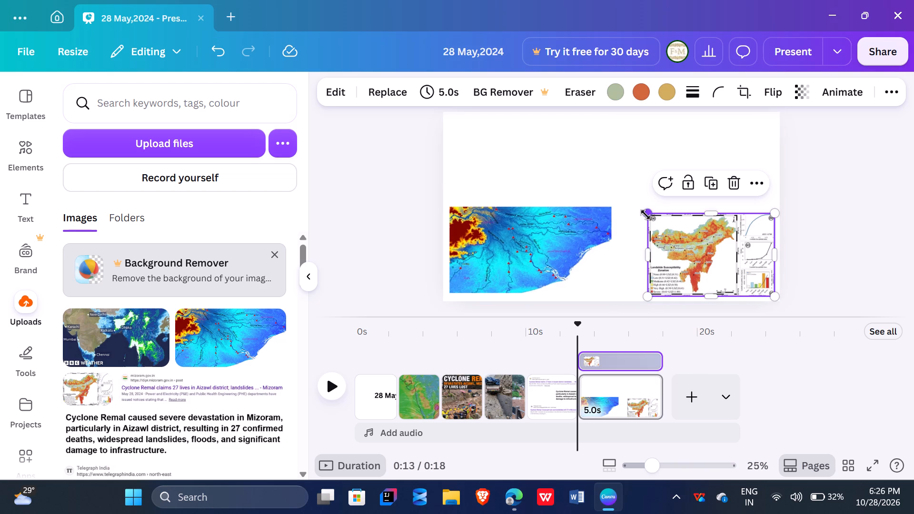
{"action": "left_click_drag", "start_coordinate": [650, 214], "coordinate": [637, 211]}
{"action": "left_click", "coordinate": [561, 161]}
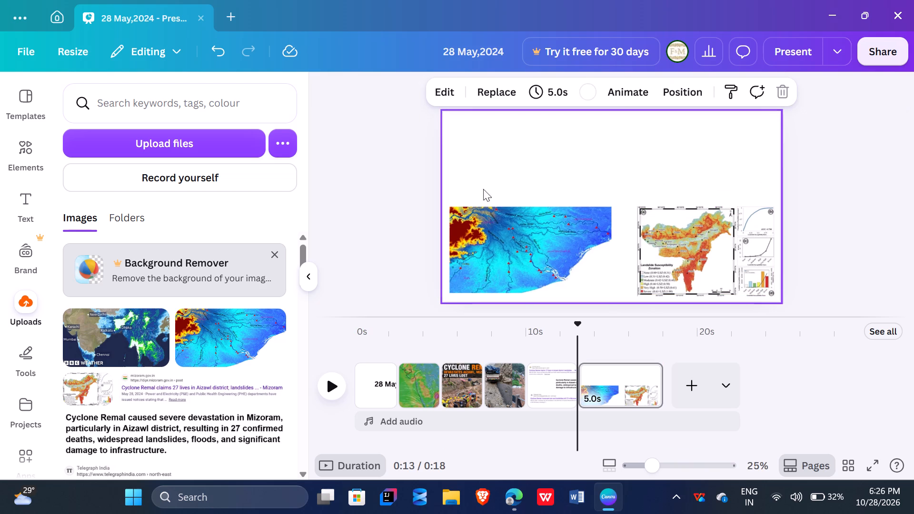
Add the BBC Weather rain map to the page, shrink it, and place it in the upper left above the river map.
{"action": "left_click", "coordinate": [149, 335]}
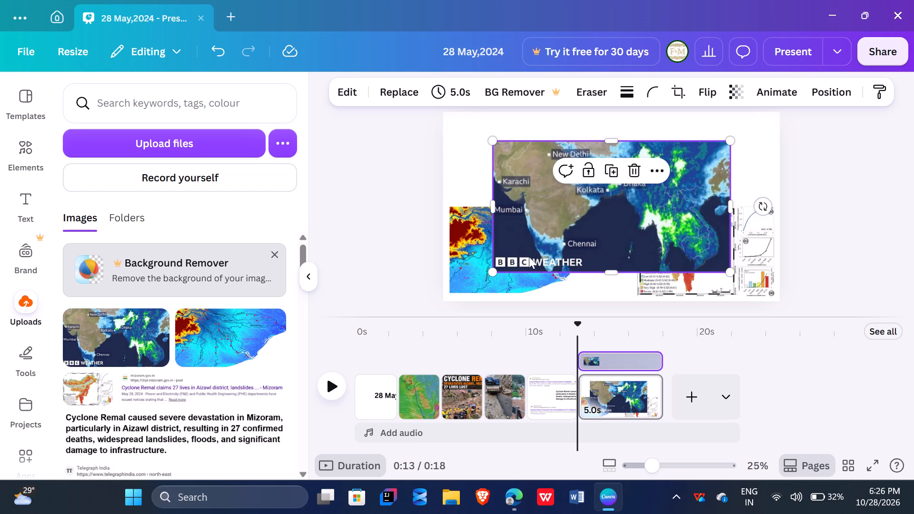
{"action": "left_click_drag", "start_coordinate": [729, 271], "coordinate": [658, 237]}
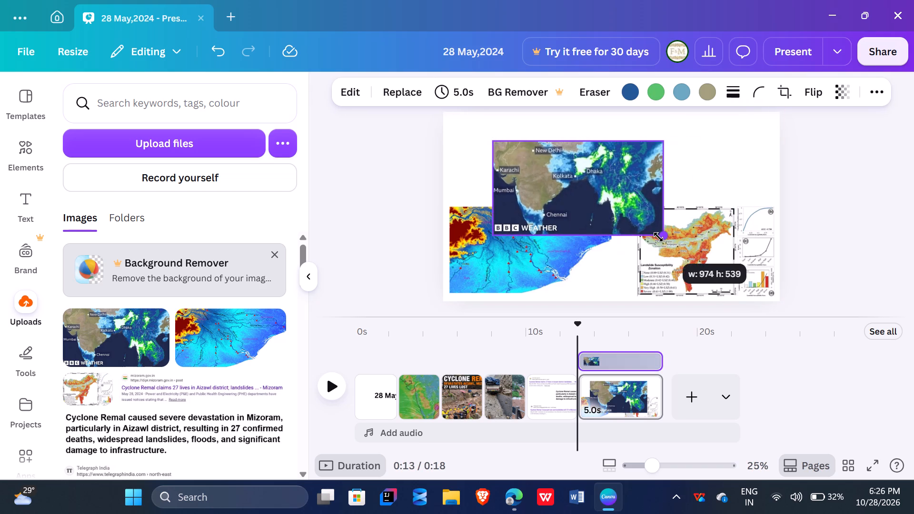
{"action": "left_click_drag", "start_coordinate": [658, 237], "coordinate": [639, 224]}
{"action": "left_click_drag", "start_coordinate": [581, 183], "coordinate": [624, 156]}
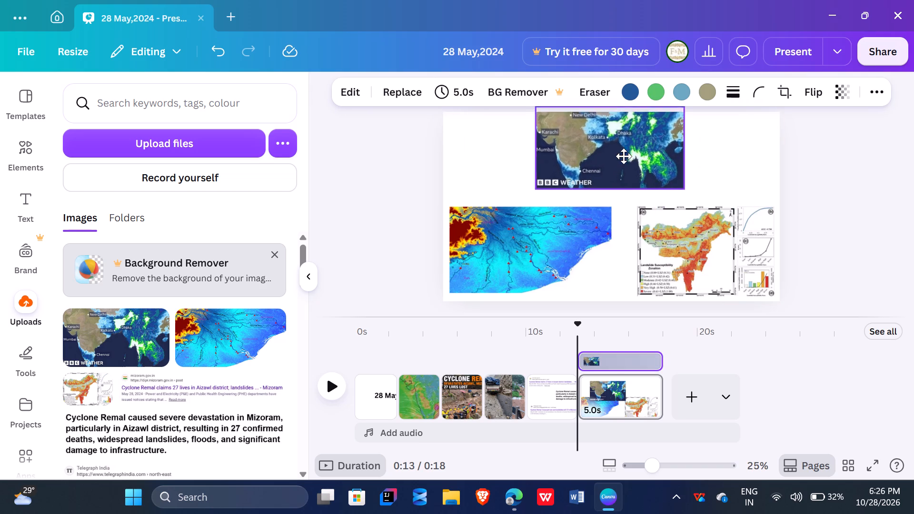
{"action": "left_click_drag", "start_coordinate": [624, 156], "coordinate": [627, 163]}
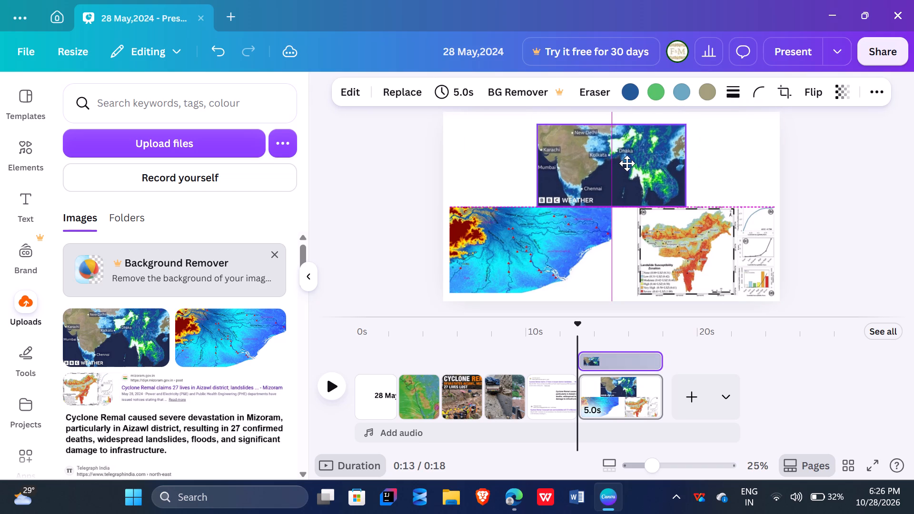
{"action": "left_click_drag", "start_coordinate": [627, 163], "coordinate": [557, 161]}
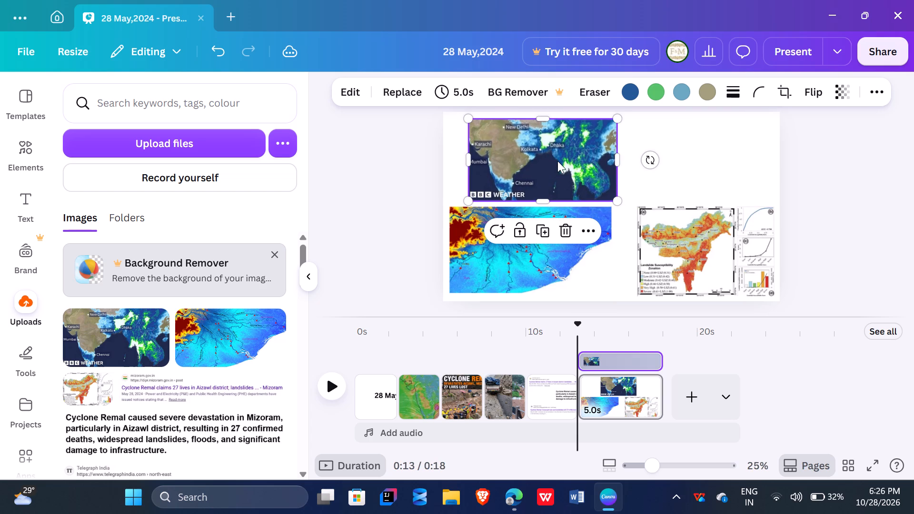
Delete the river map from the maps page.
{"action": "left_click", "coordinate": [575, 246]}
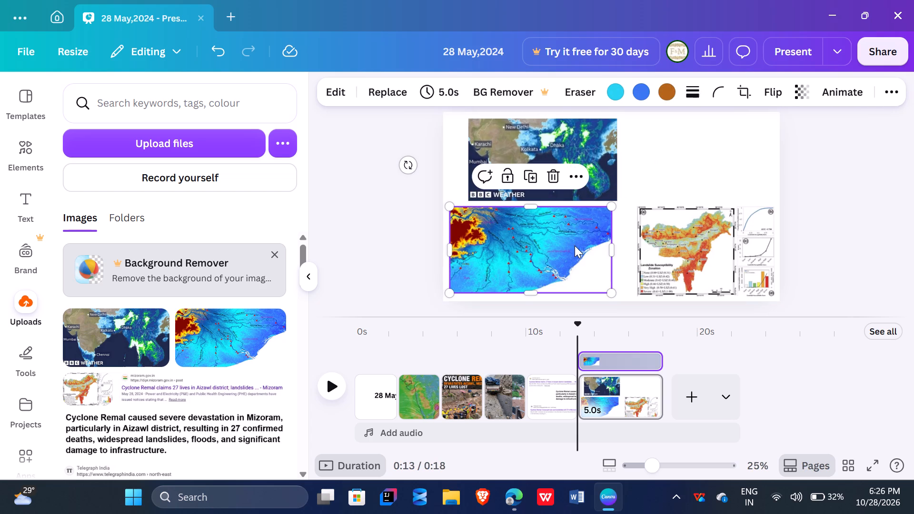
{"action": "key", "text": "Delete"}
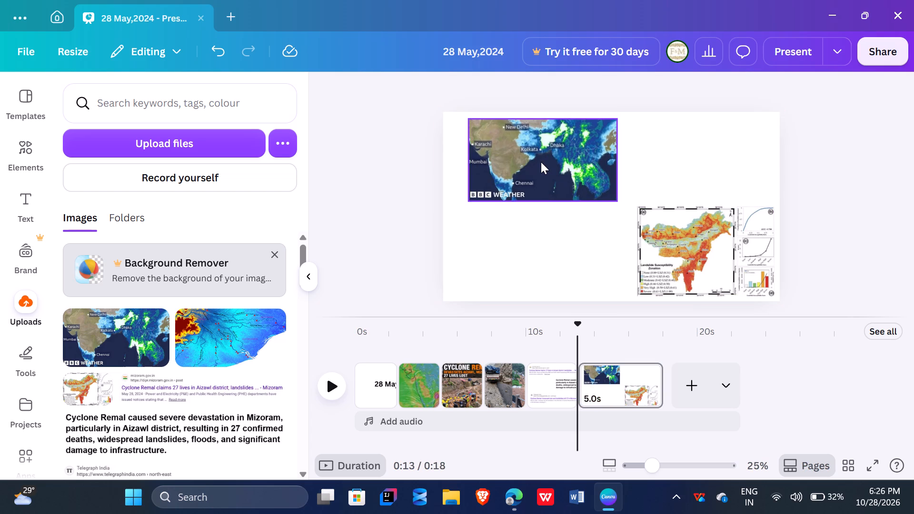
Enlarge the BBC Weather rain map from its lower-right corner and move it against the page's left edge.
{"action": "left_click", "coordinate": [541, 162]}
{"action": "left_click_drag", "start_coordinate": [620, 204], "coordinate": [678, 325]}
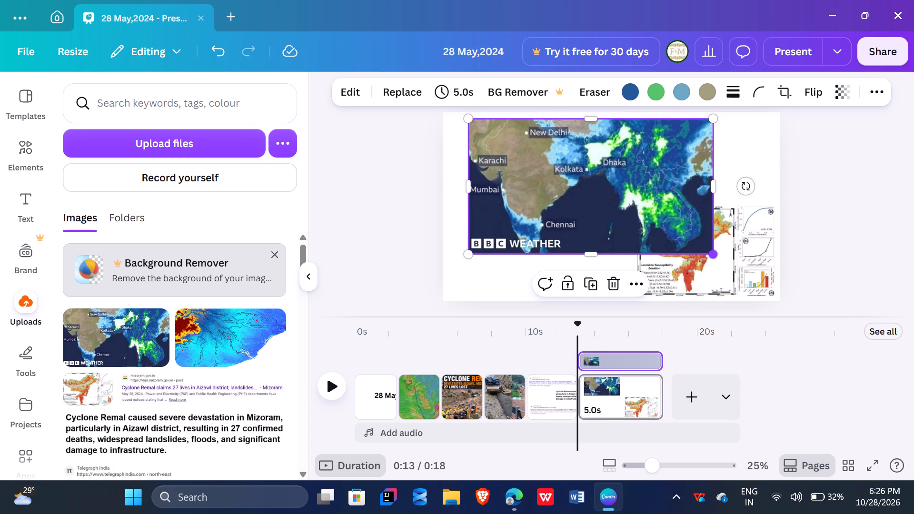
{"action": "left_click_drag", "start_coordinate": [580, 199], "coordinate": [558, 202]}
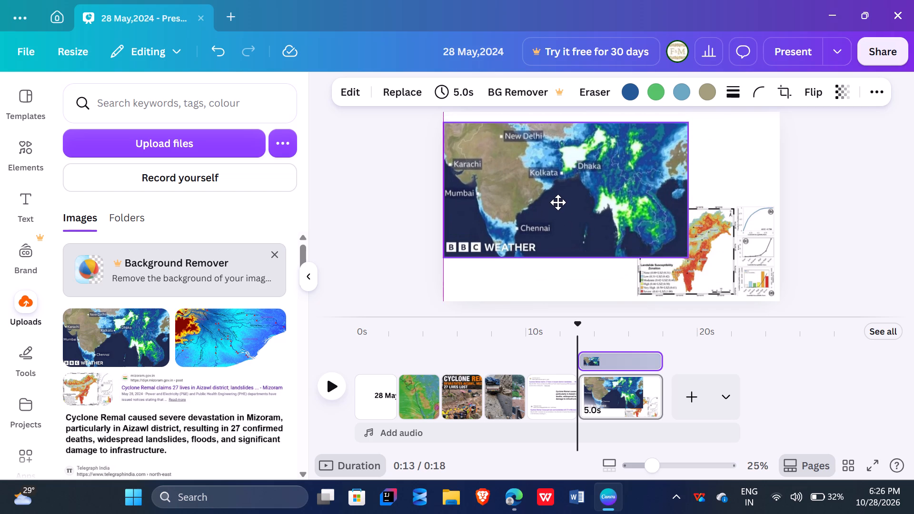
{"action": "left_click_drag", "start_coordinate": [558, 202], "coordinate": [558, 203]}
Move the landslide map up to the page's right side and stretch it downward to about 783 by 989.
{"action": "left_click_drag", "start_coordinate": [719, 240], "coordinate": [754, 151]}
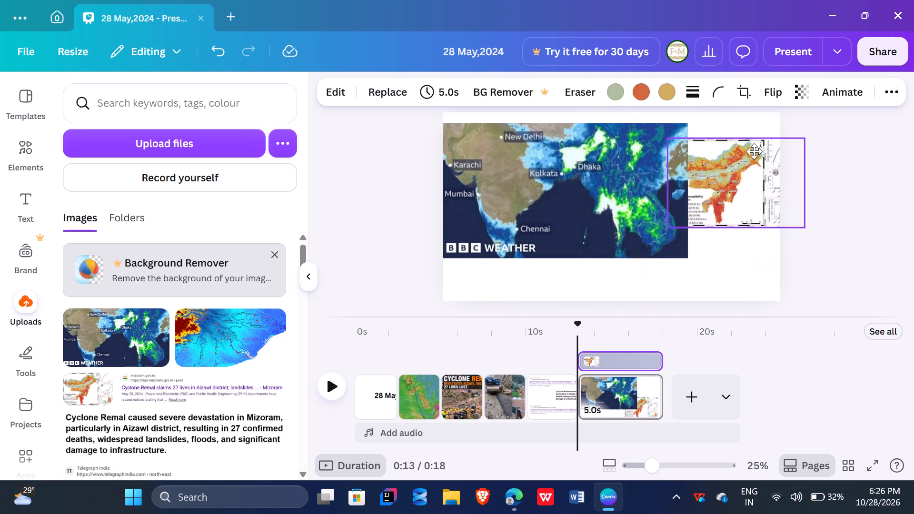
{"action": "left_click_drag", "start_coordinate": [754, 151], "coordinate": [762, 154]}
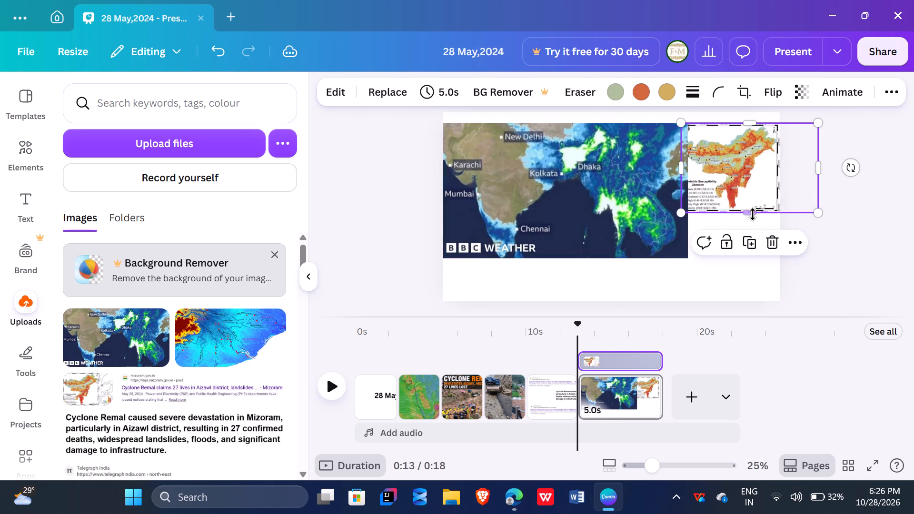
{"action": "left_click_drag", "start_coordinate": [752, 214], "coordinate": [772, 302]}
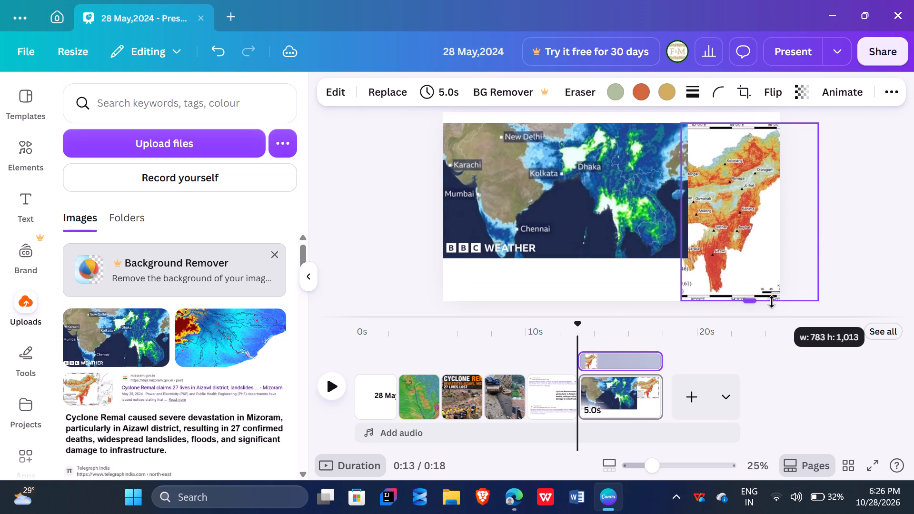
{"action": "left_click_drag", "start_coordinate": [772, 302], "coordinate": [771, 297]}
Shift the rain map partly past the page's left edge and stretch it down to the page bottom, about 1,397 by 926.
{"action": "left_click_drag", "start_coordinate": [627, 207], "coordinate": [581, 224]}
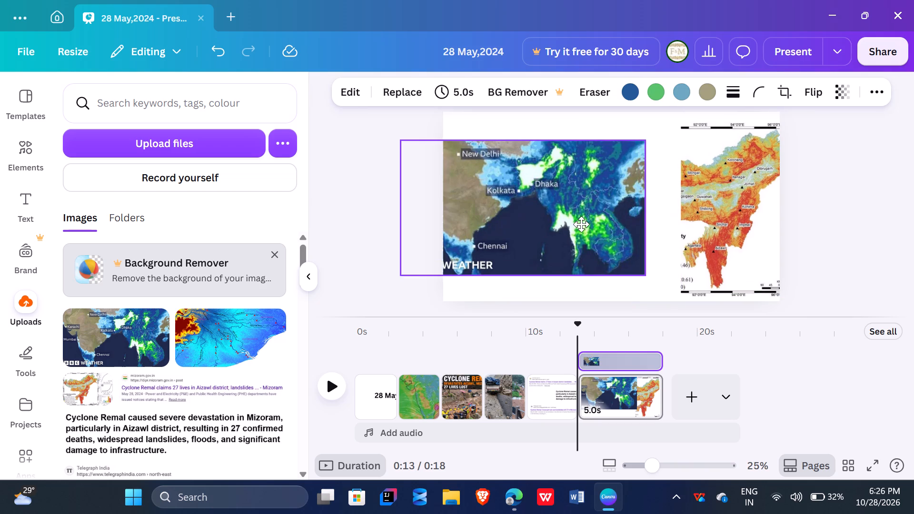
{"action": "left_click_drag", "start_coordinate": [581, 224], "coordinate": [593, 223]}
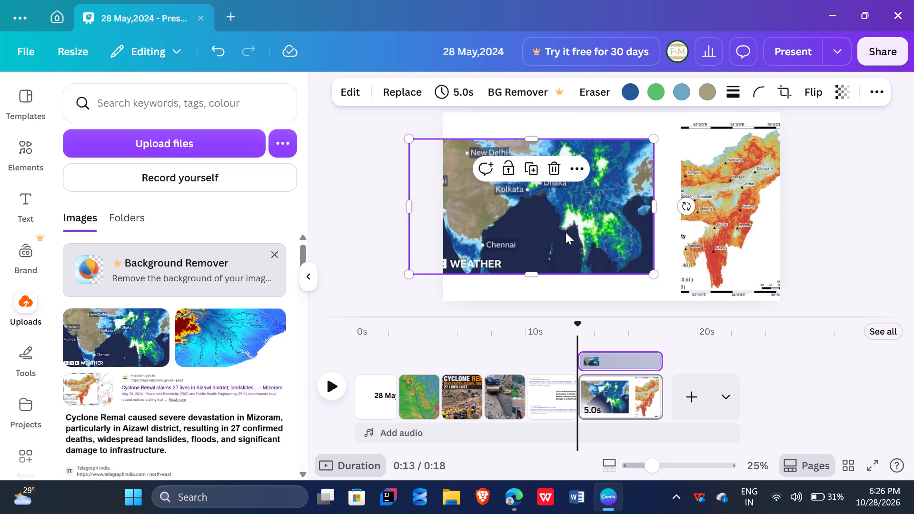
{"action": "left_click_drag", "start_coordinate": [533, 277], "coordinate": [533, 305]}
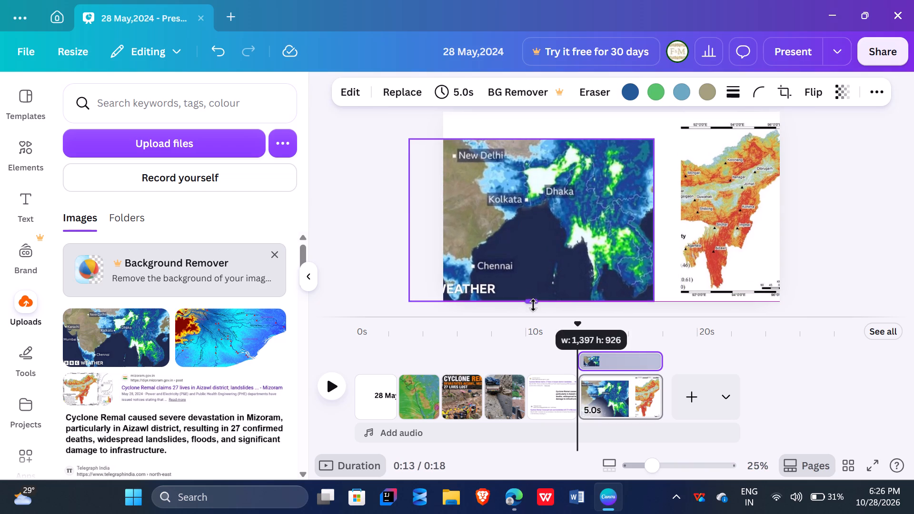
{"action": "left_click_drag", "start_coordinate": [533, 305], "coordinate": [534, 305]}
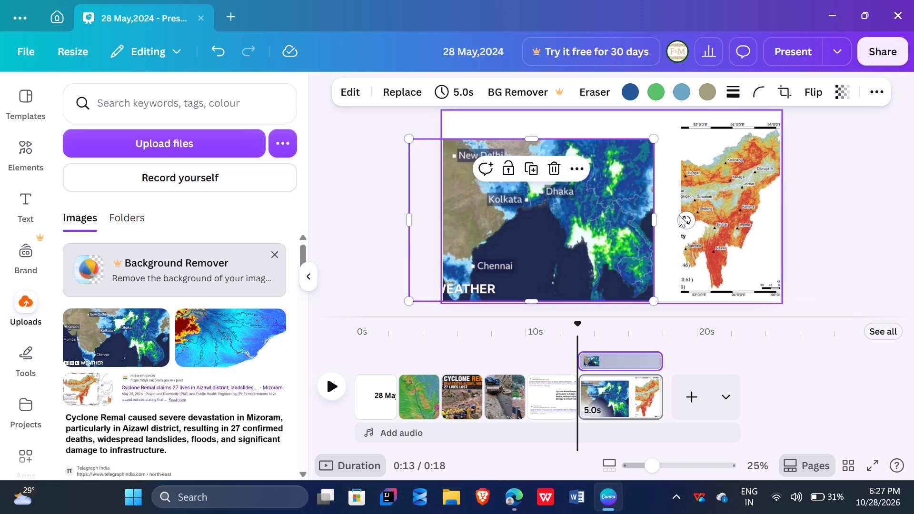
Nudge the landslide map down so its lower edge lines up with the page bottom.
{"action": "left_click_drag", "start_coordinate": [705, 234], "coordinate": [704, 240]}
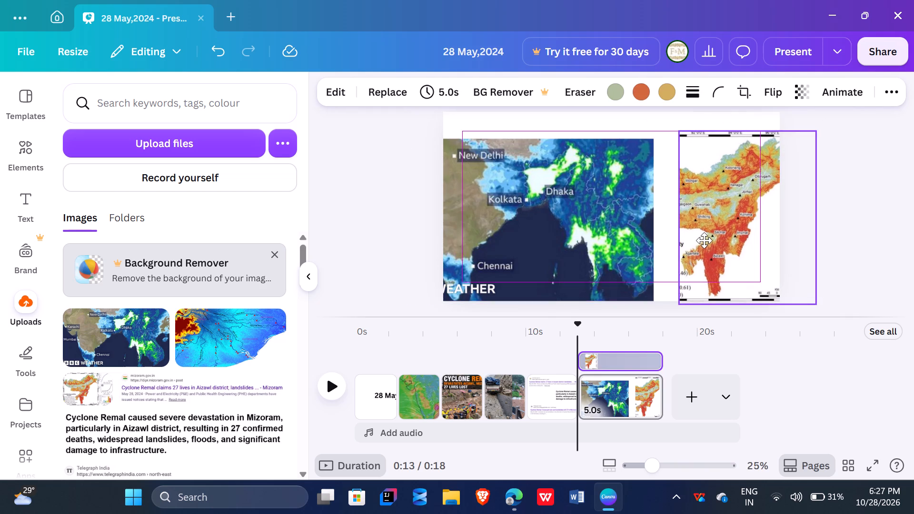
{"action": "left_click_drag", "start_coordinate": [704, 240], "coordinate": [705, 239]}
Stretch the rain map up to the page's top edge, making it about 1,397 by 1,080.
{"action": "left_click", "coordinate": [508, 151]}
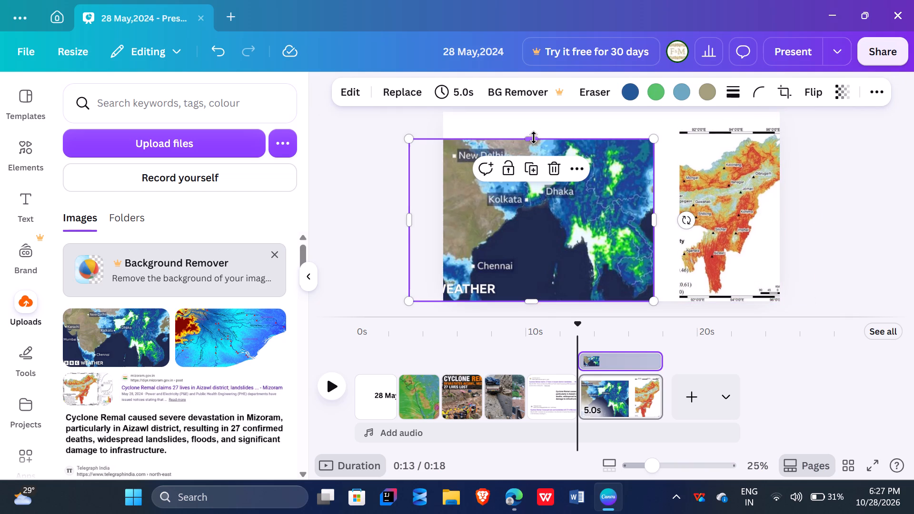
{"action": "left_click_drag", "start_coordinate": [532, 138], "coordinate": [536, 111]}
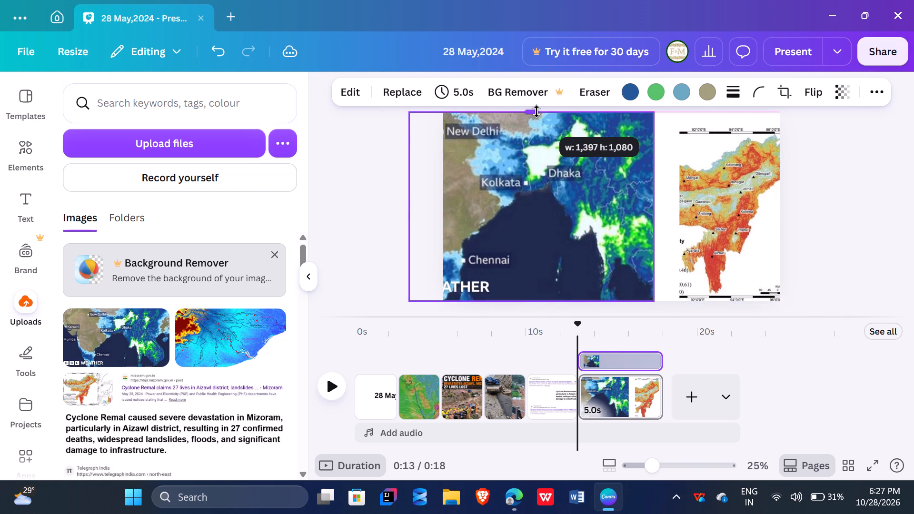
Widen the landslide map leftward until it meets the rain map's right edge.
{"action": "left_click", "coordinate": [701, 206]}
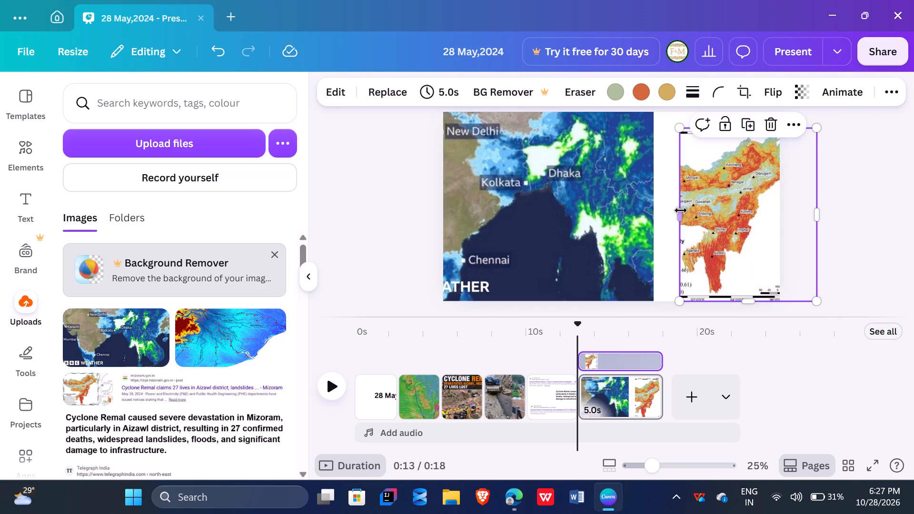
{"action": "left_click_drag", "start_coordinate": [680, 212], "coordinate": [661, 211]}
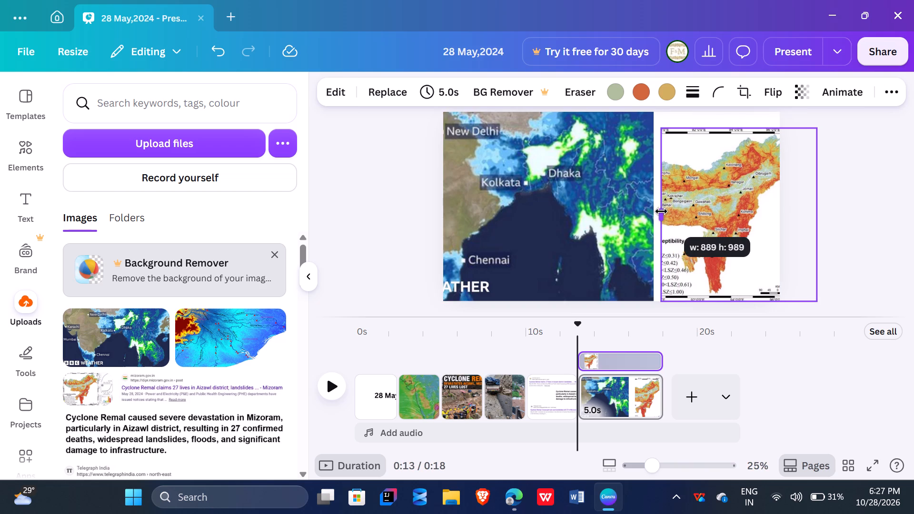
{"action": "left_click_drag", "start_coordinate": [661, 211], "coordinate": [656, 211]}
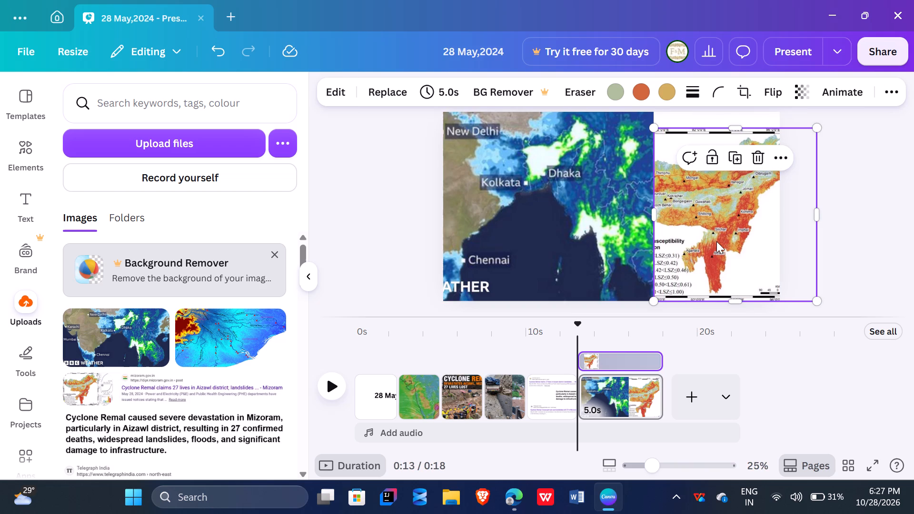
Delete the landslide map from the page, leaving only the rain map.
{"action": "left_click", "coordinate": [716, 241]}
{"action": "key", "text": "Delete"}
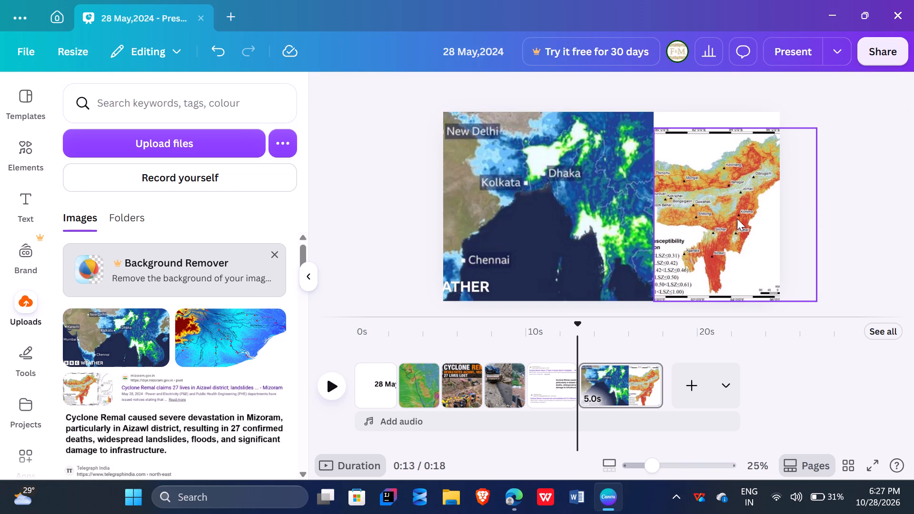
{"action": "left_click", "coordinate": [734, 222]}
{"action": "key", "text": "Delete"}
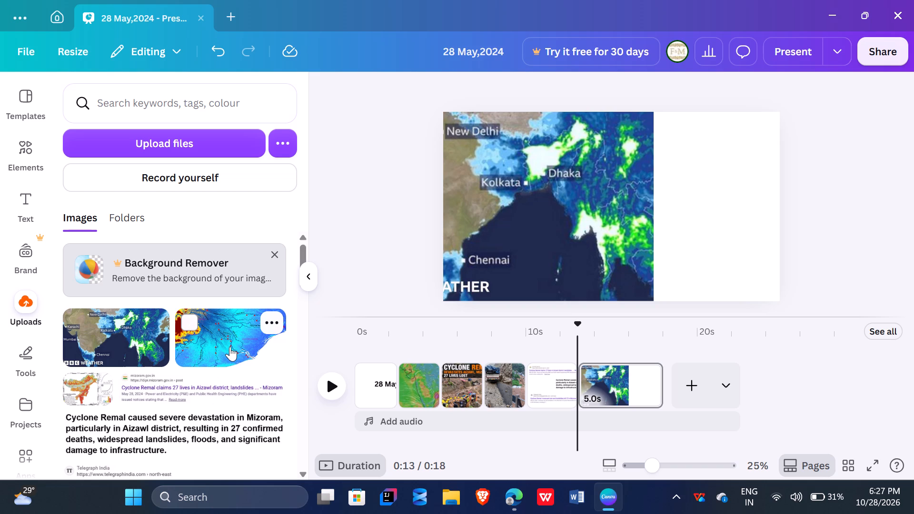
Add the uploaded river map, crop it to about 606 wide, and place it against the rain map's right edge.
{"action": "left_click", "coordinate": [238, 333]}
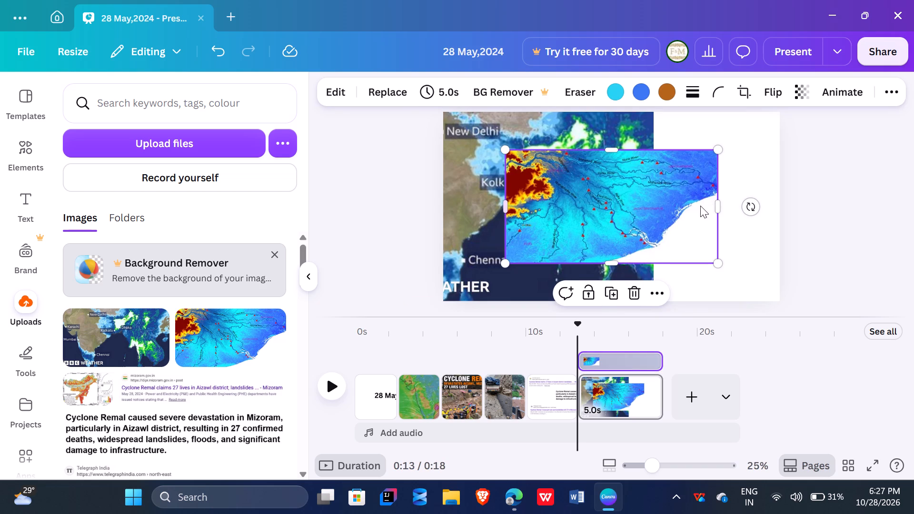
{"action": "left_click_drag", "start_coordinate": [719, 205], "coordinate": [614, 194]}
{"action": "left_click_drag", "start_coordinate": [568, 201], "coordinate": [714, 191]}
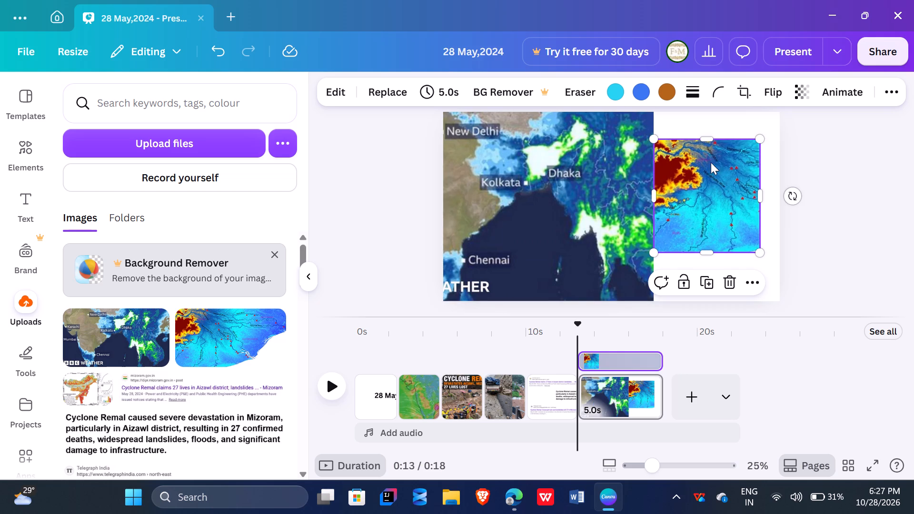
Stretch the river map to full page height, move it to the page's right edge, and widen it to meet the rain map.
{"action": "left_click_drag", "start_coordinate": [706, 139], "coordinate": [709, 118]}
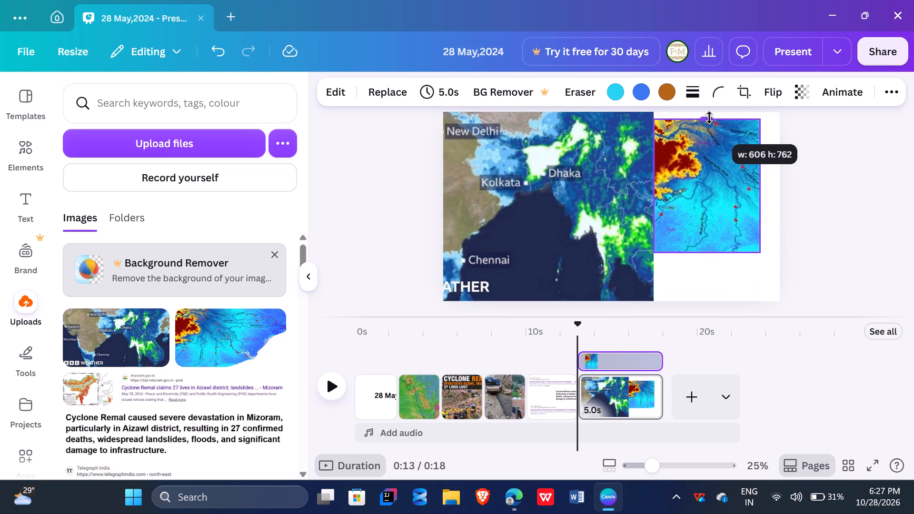
{"action": "left_click_drag", "start_coordinate": [709, 118], "coordinate": [710, 112]}
{"action": "left_click_drag", "start_coordinate": [710, 249], "coordinate": [725, 299]}
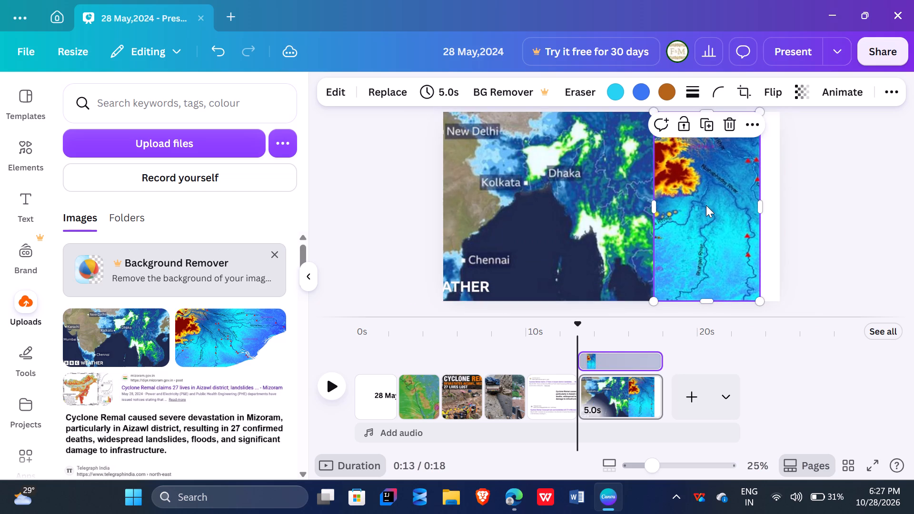
{"action": "left_click_drag", "start_coordinate": [706, 205], "coordinate": [725, 207]}
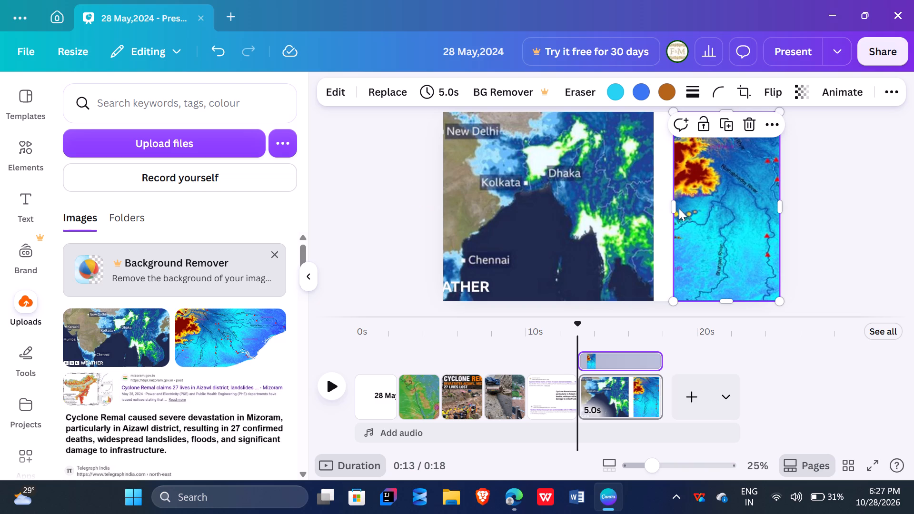
{"action": "left_click_drag", "start_coordinate": [676, 207], "coordinate": [658, 206]}
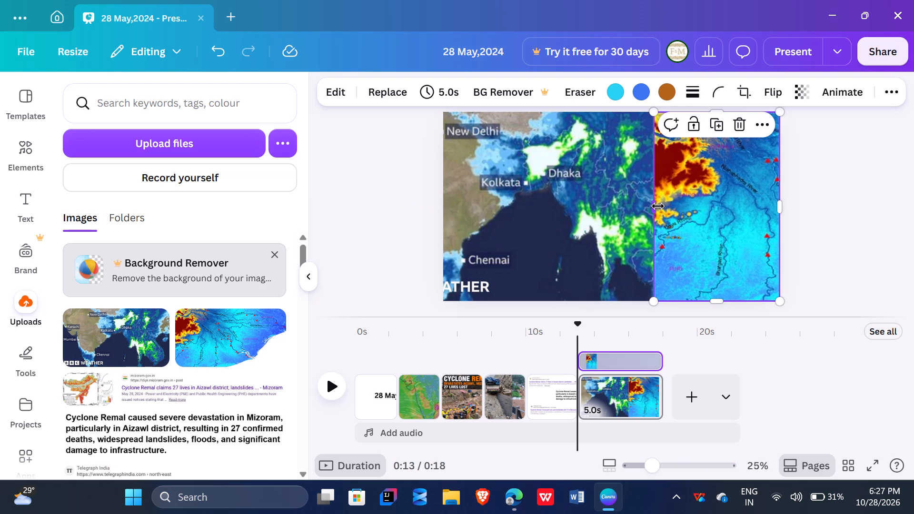
{"action": "left_click", "coordinate": [816, 202]}
{"action": "scroll", "coordinate": [816, 202], "scroll_direction": "up", "scroll_amount": 1}
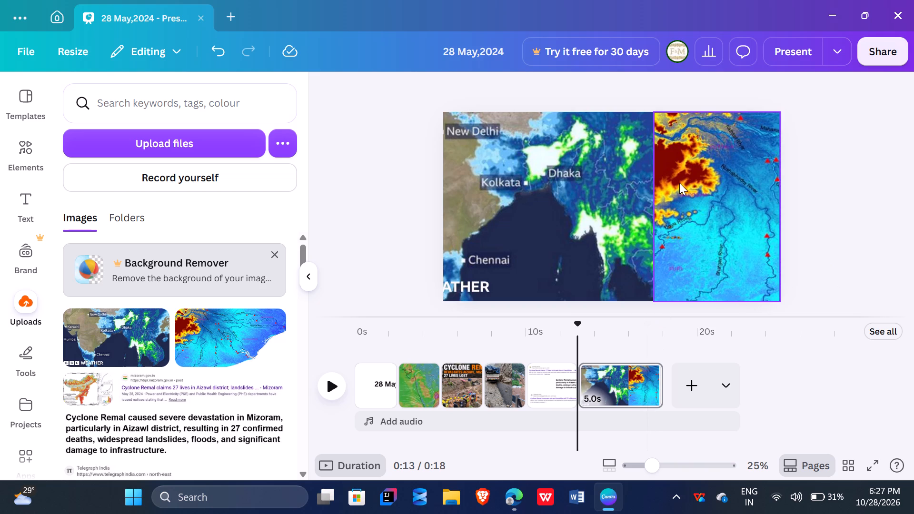
Add a new blank page after the rain and river maps page.
{"action": "left_click", "coordinate": [686, 405]}
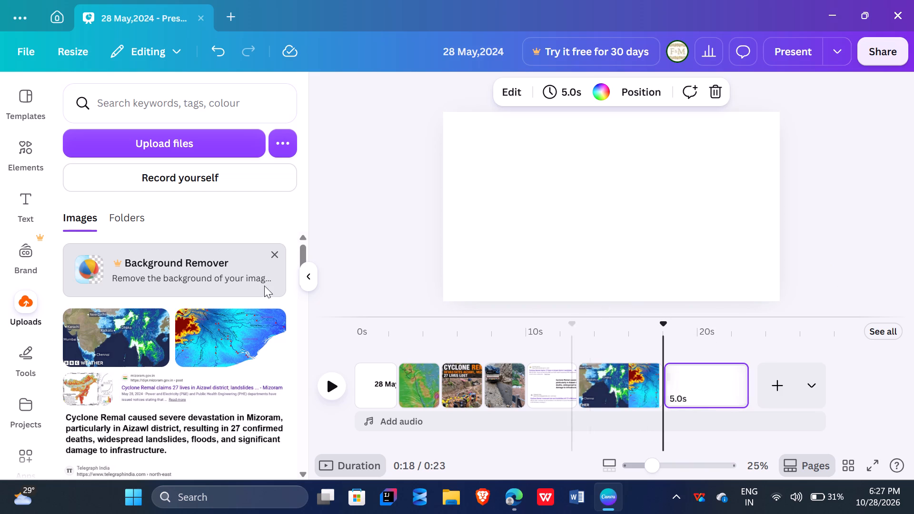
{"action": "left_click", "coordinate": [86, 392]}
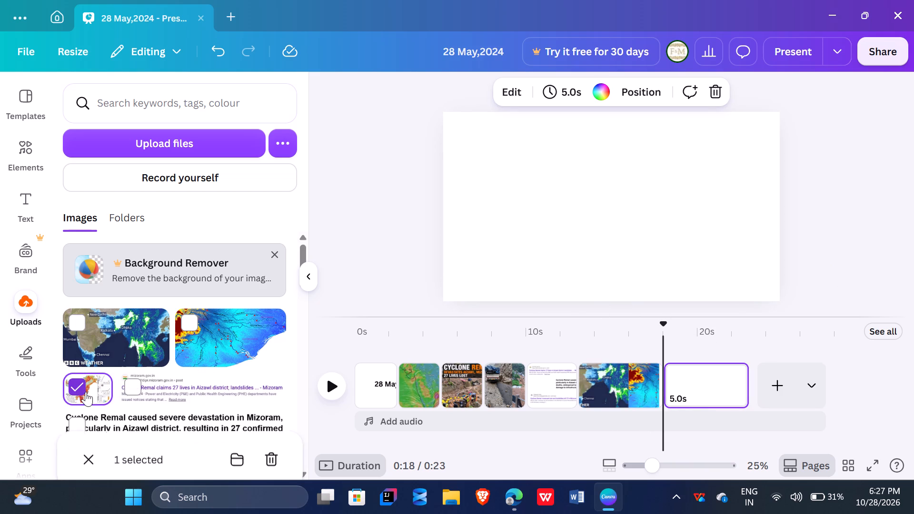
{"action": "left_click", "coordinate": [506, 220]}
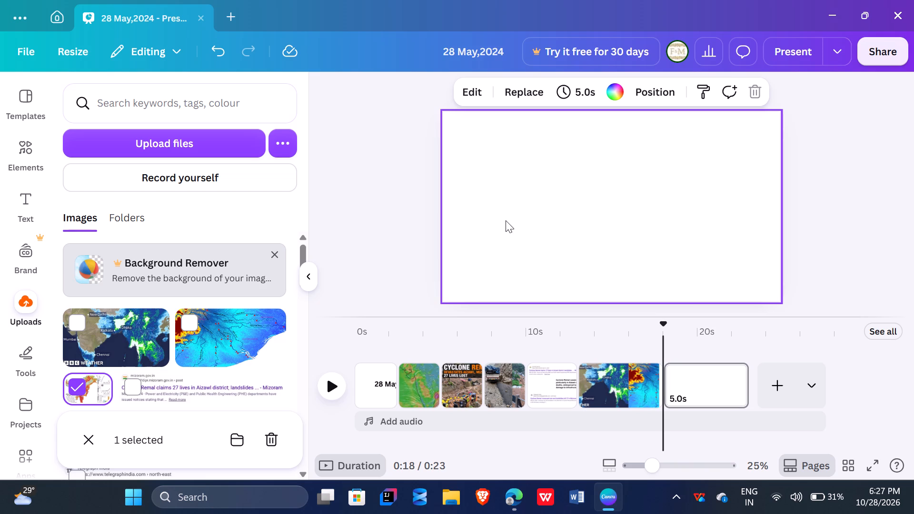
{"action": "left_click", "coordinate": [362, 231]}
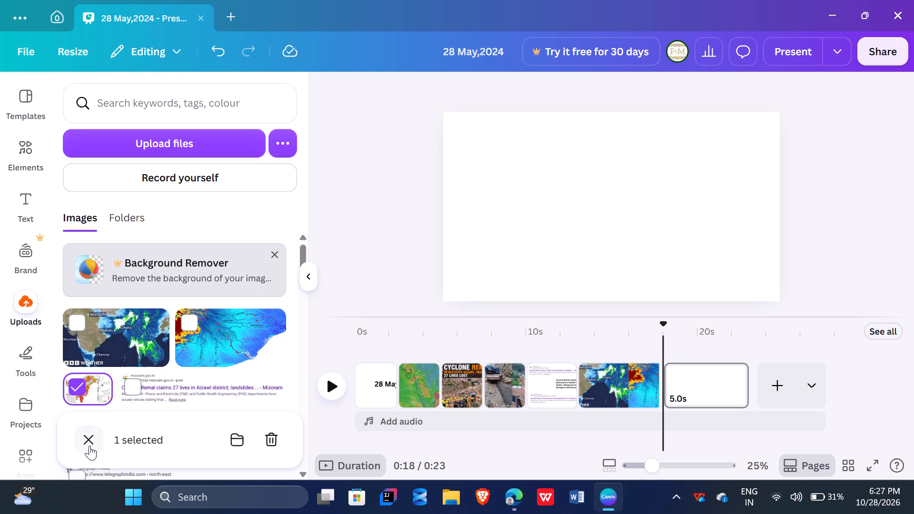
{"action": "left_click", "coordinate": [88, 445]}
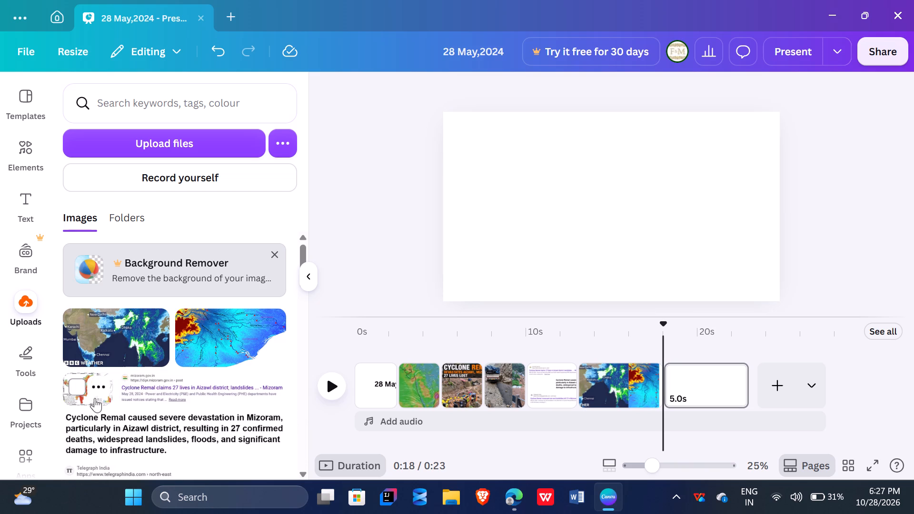
Add the uploaded landslide susceptibility map to the blank last page and enlarge it to cover the whole page.
{"action": "left_click", "coordinate": [88, 403]}
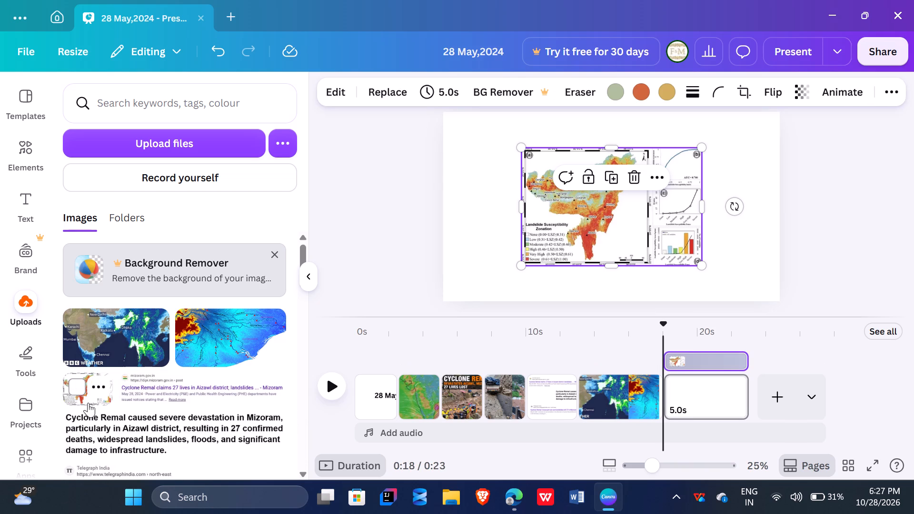
{"action": "left_click_drag", "start_coordinate": [519, 147], "coordinate": [459, 124]}
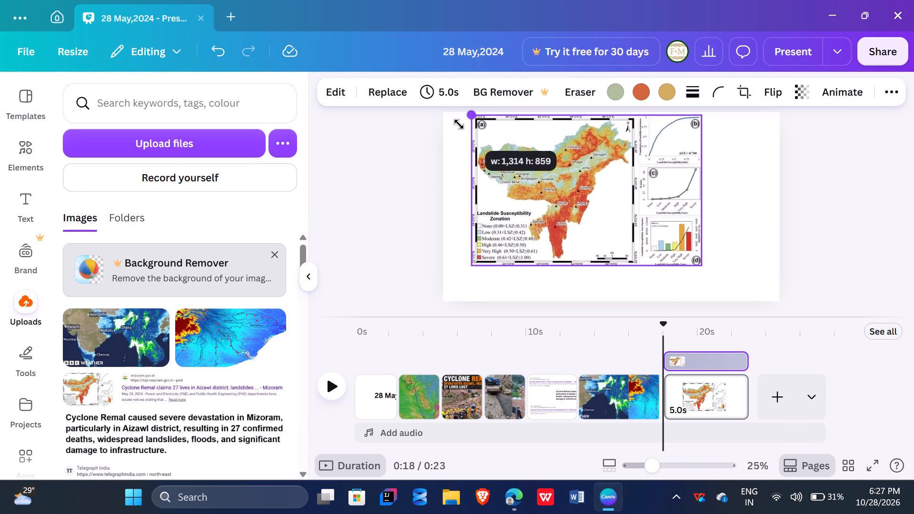
{"action": "left_click_drag", "start_coordinate": [459, 124], "coordinate": [463, 131]}
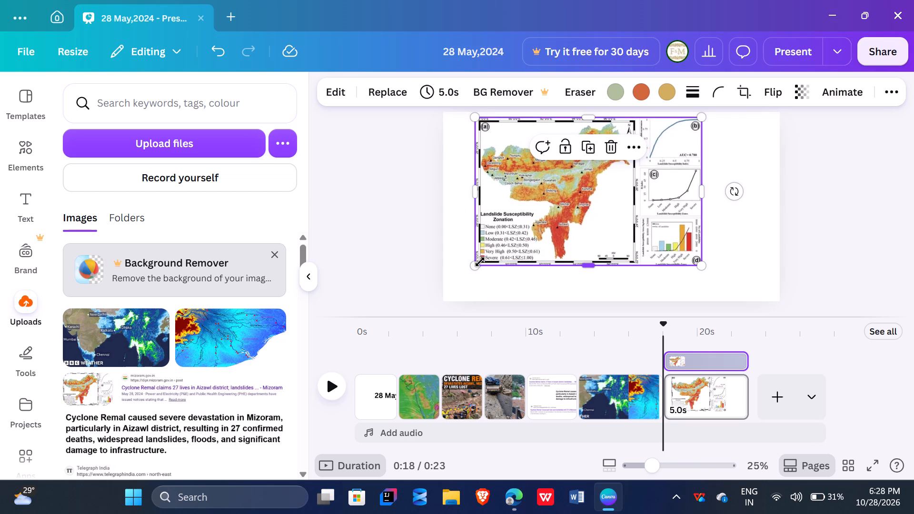
{"action": "left_click_drag", "start_coordinate": [479, 262], "coordinate": [462, 290]}
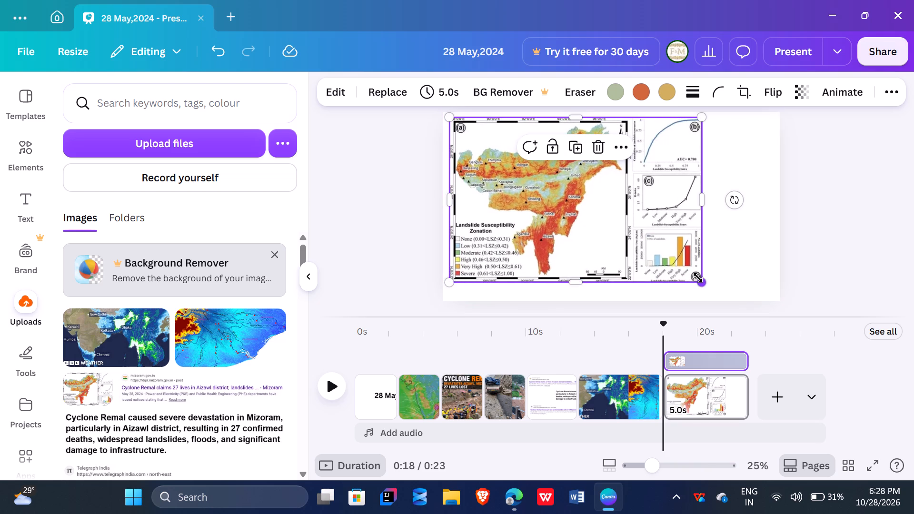
{"action": "left_click_drag", "start_coordinate": [700, 277], "coordinate": [745, 284]}
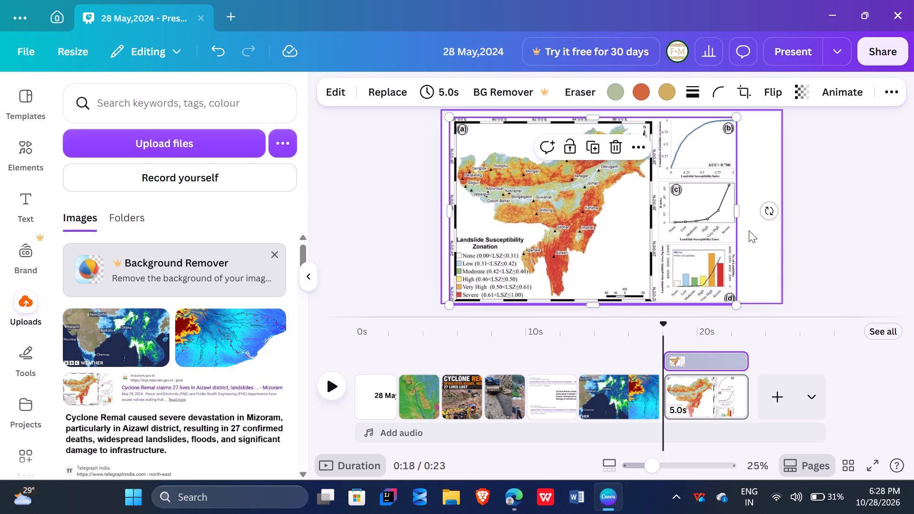
{"action": "left_click_drag", "start_coordinate": [737, 217], "coordinate": [770, 205]}
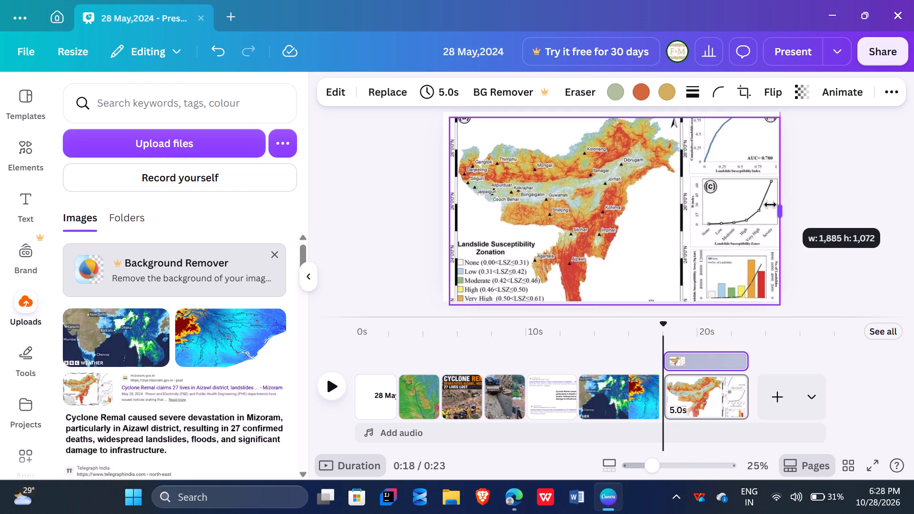
{"action": "left_click_drag", "start_coordinate": [770, 205], "coordinate": [778, 203]}
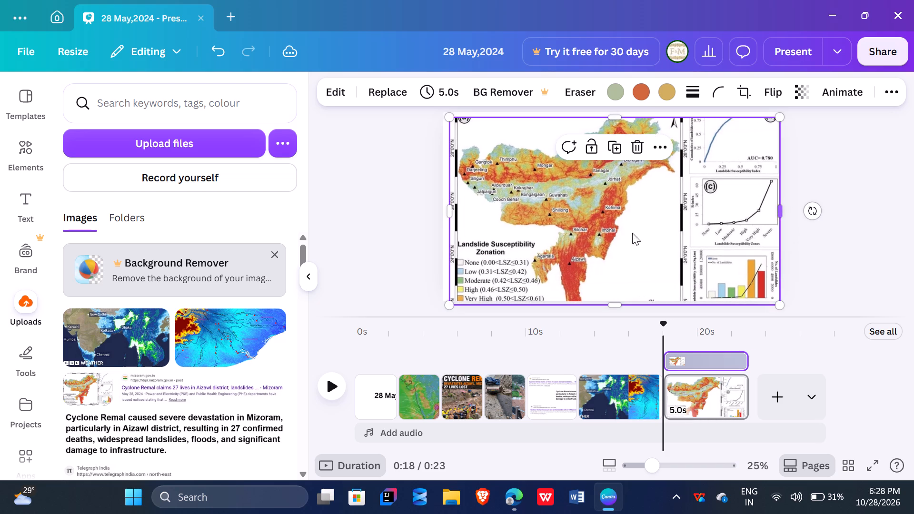
{"action": "left_click_drag", "start_coordinate": [445, 217], "coordinate": [438, 217]}
{"action": "left_click", "coordinate": [616, 119]}
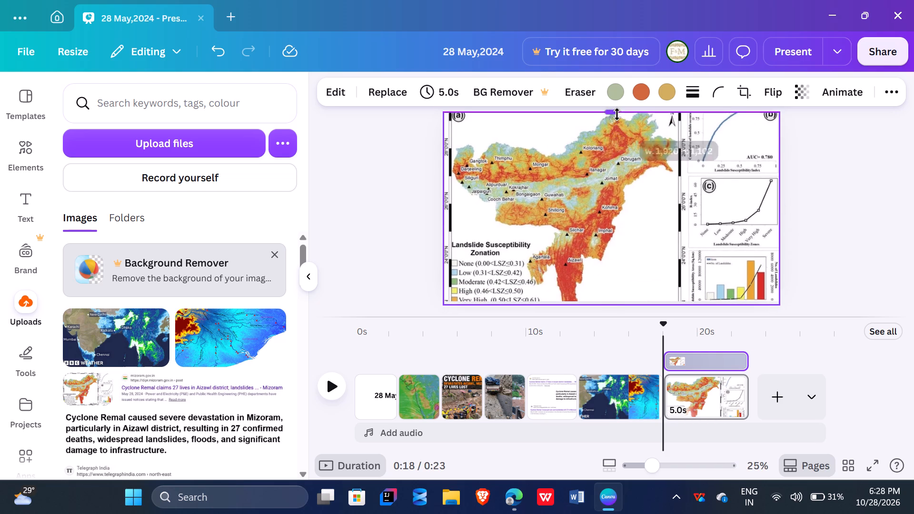
{"action": "left_click", "coordinate": [897, 202]}
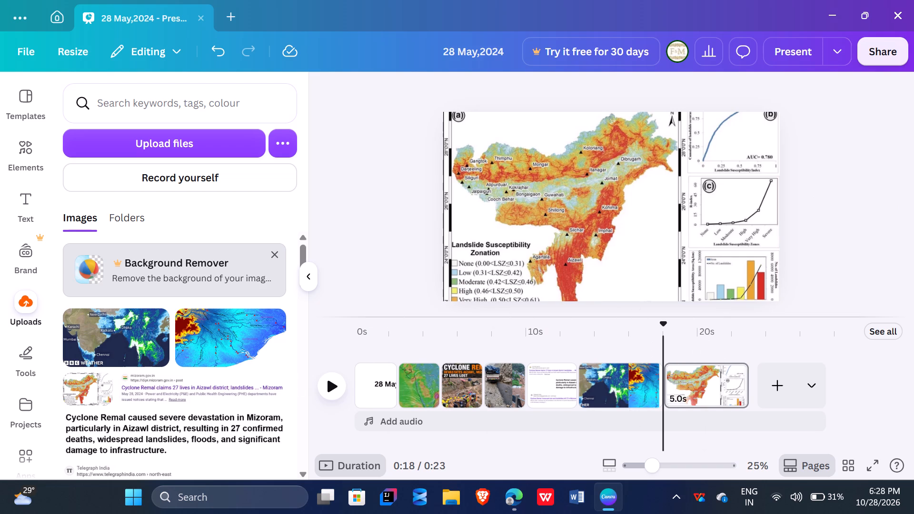
Play the presentation from the start, rewinding and replaying it to check the timing of the pages.
{"action": "left_click_drag", "start_coordinate": [665, 323], "coordinate": [310, 345]}
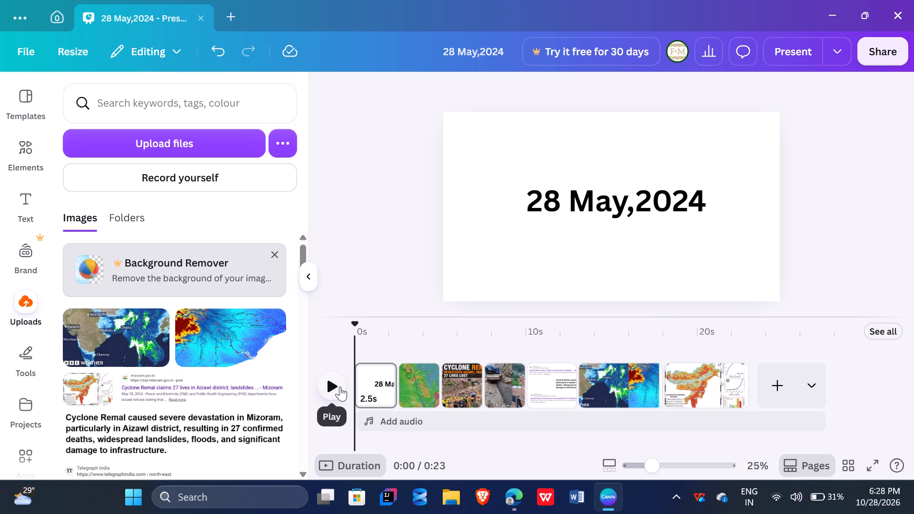
{"action": "left_click", "coordinate": [340, 386]}
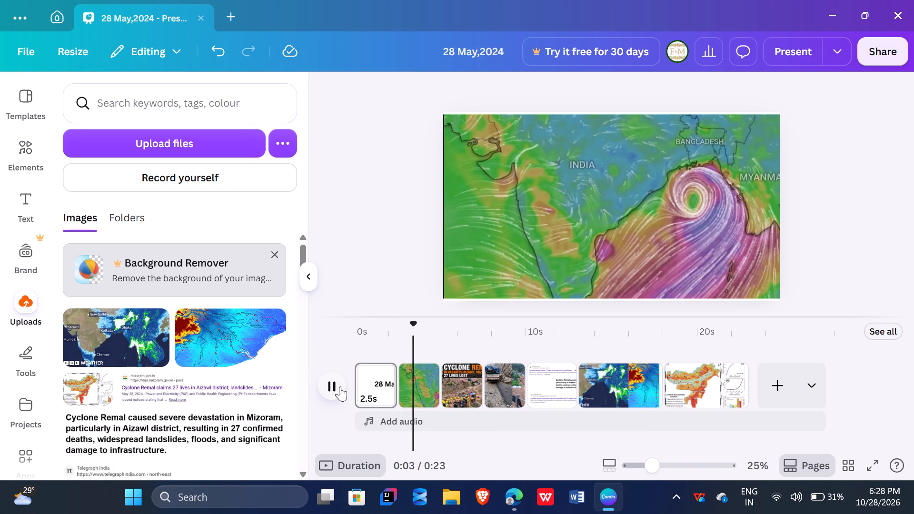
{"action": "left_click", "coordinate": [328, 382]}
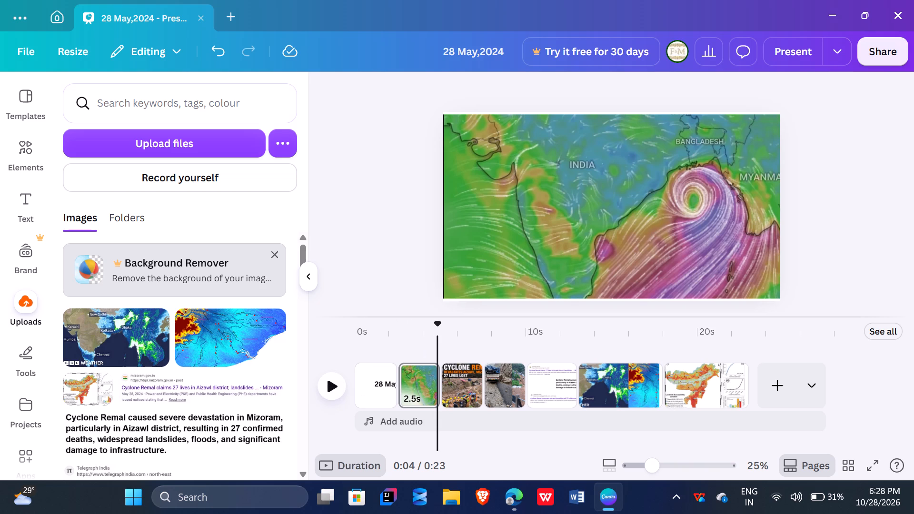
{"action": "left_click_drag", "start_coordinate": [437, 321], "coordinate": [438, 331]}
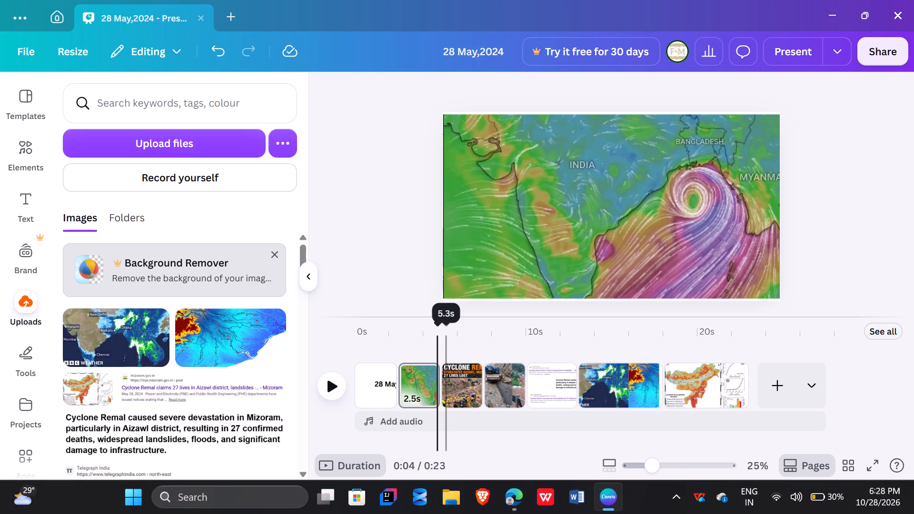
{"action": "left_click_drag", "start_coordinate": [438, 331], "coordinate": [436, 326]}
{"action": "left_click_drag", "start_coordinate": [436, 326], "coordinate": [358, 328]}
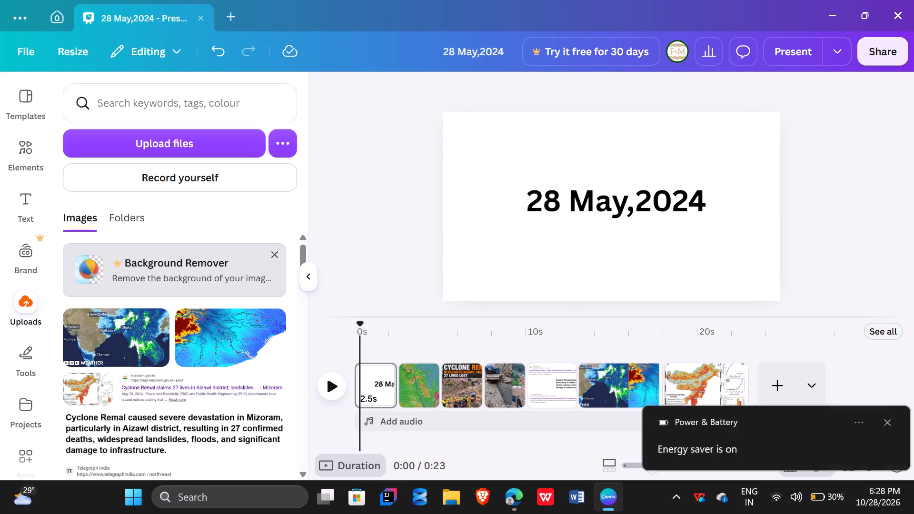
{"action": "left_click_drag", "start_coordinate": [361, 330], "coordinate": [347, 329]}
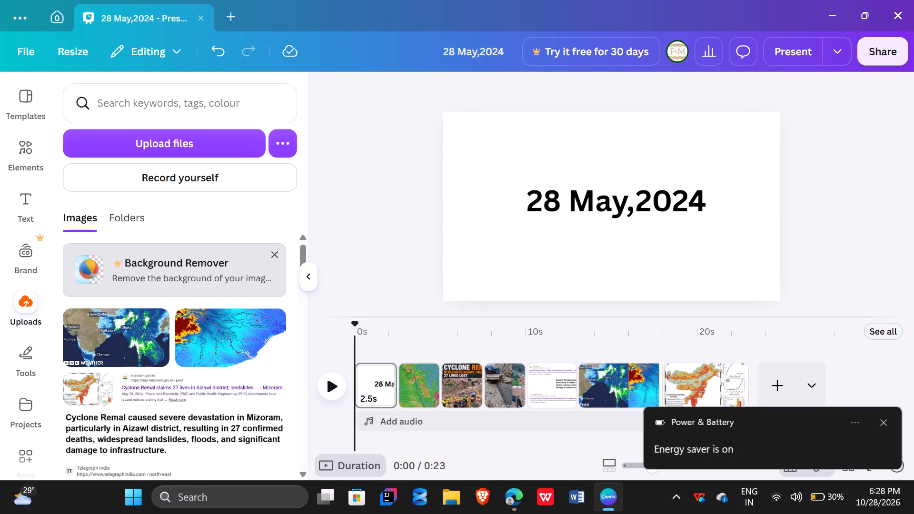
{"action": "left_click", "coordinate": [334, 386]}
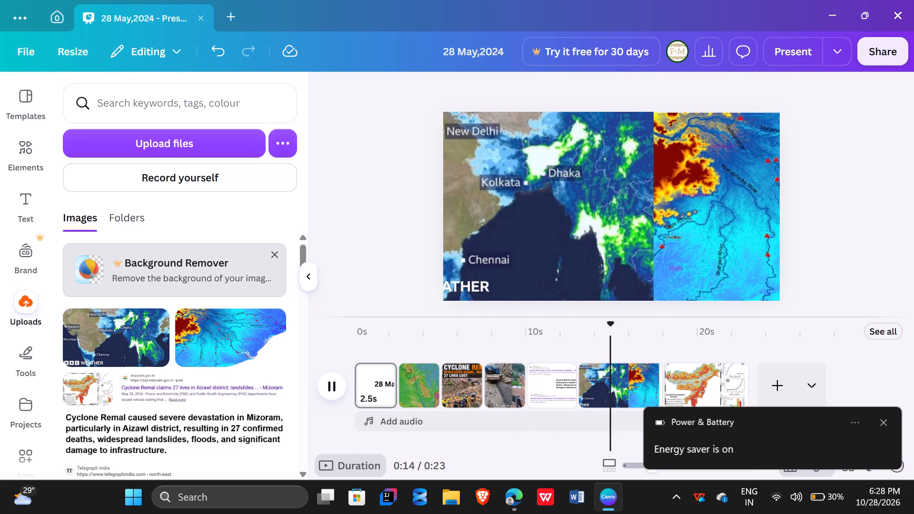
{"action": "left_click_drag", "start_coordinate": [631, 327], "coordinate": [401, 335]}
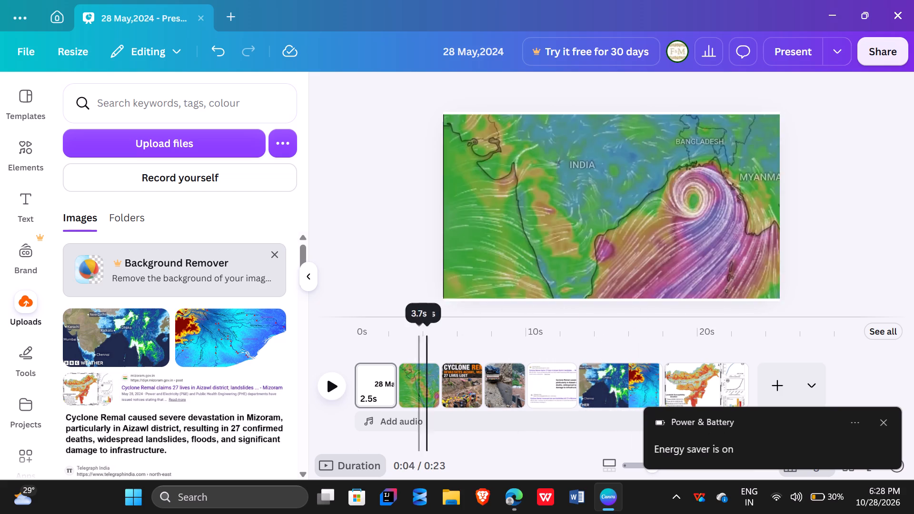
{"action": "left_click_drag", "start_coordinate": [401, 335], "coordinate": [337, 333]}
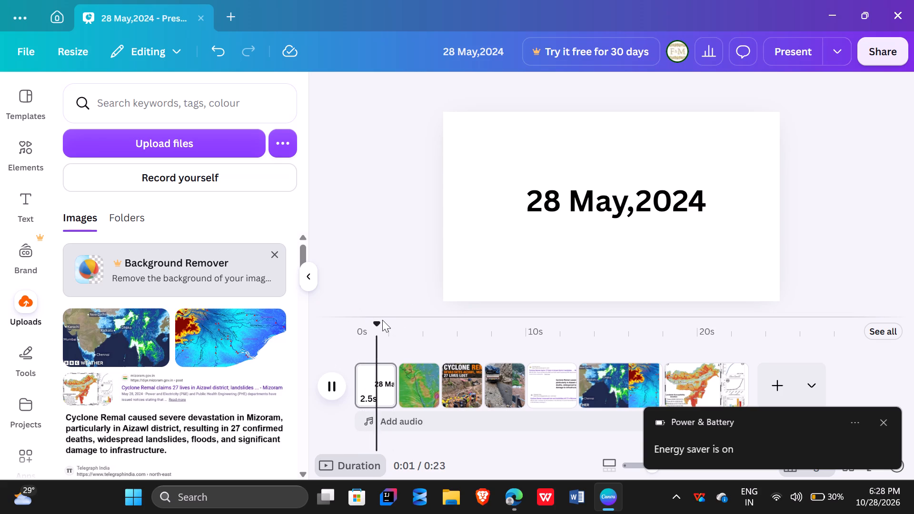
{"action": "left_click_drag", "start_coordinate": [383, 320], "coordinate": [409, 326]}
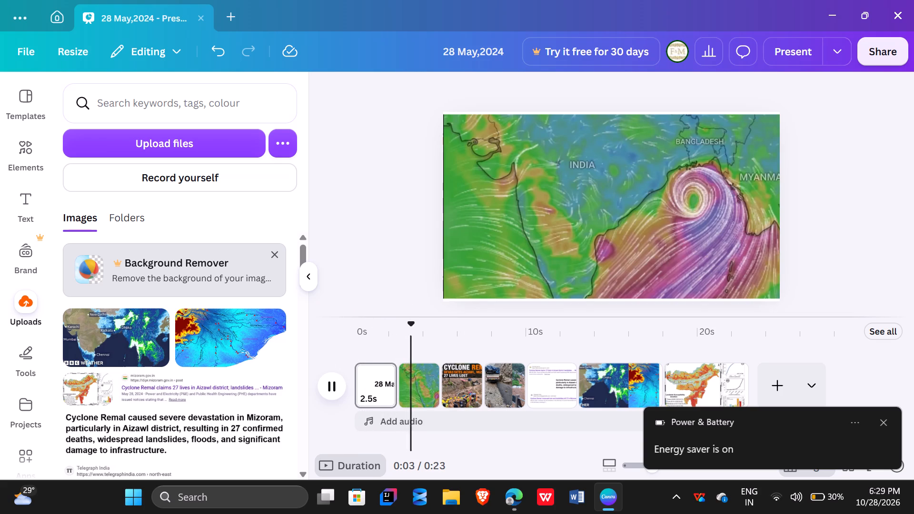
{"action": "left_click_drag", "start_coordinate": [409, 326], "coordinate": [417, 323]}
{"action": "left_click_drag", "start_coordinate": [417, 323], "coordinate": [319, 324]}
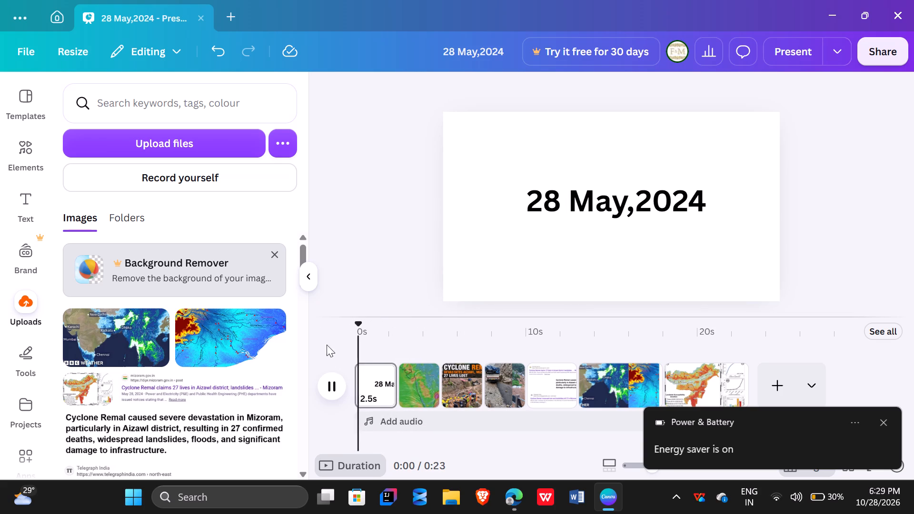
{"action": "left_click", "coordinate": [334, 378]}
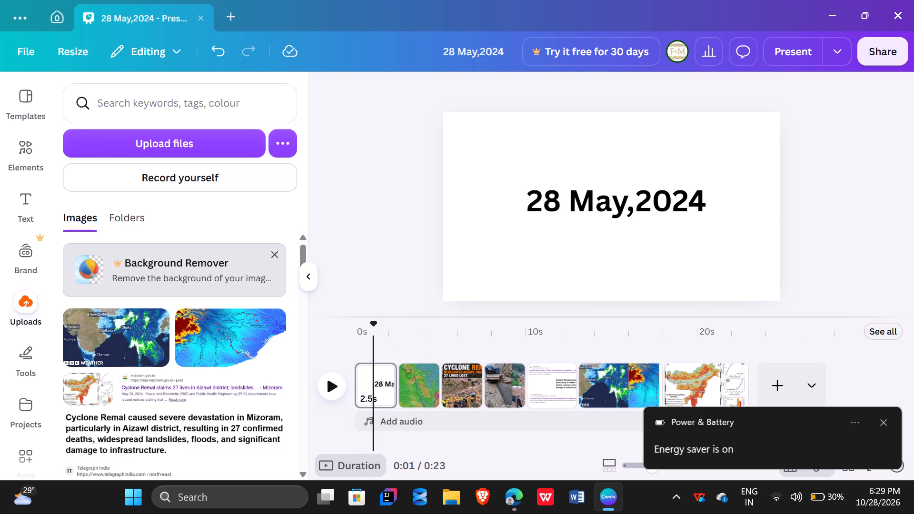
{"action": "left_click_drag", "start_coordinate": [374, 324], "coordinate": [354, 324]}
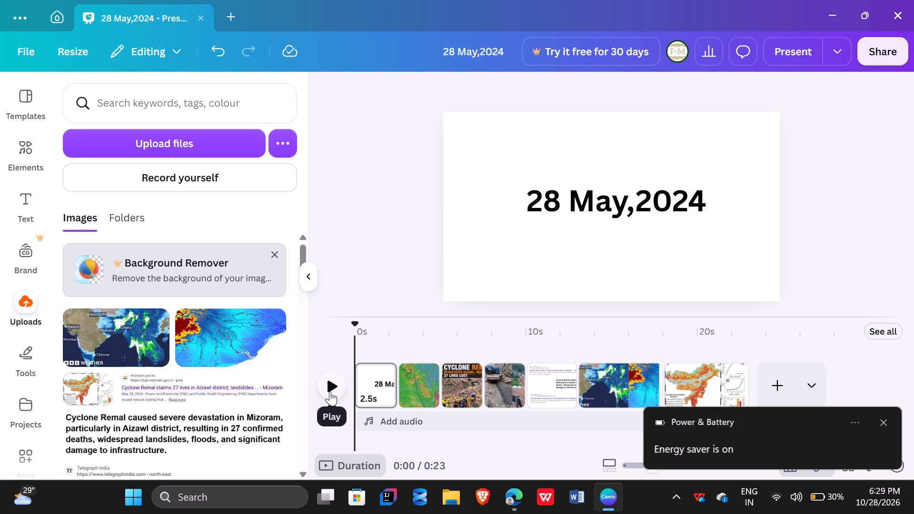
{"action": "left_click", "coordinate": [330, 391]}
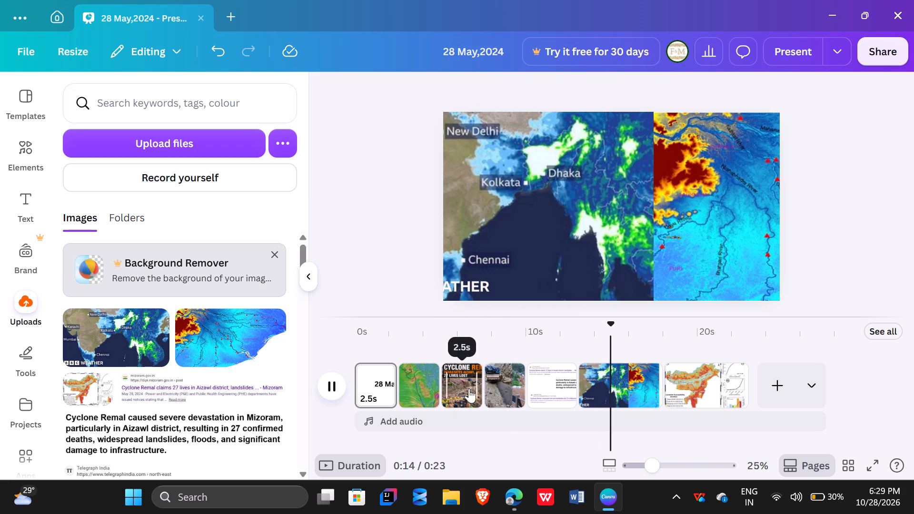
Set the duration of the page with the three landslide photos to 3.5 seconds.
{"action": "left_click", "coordinate": [500, 387]}
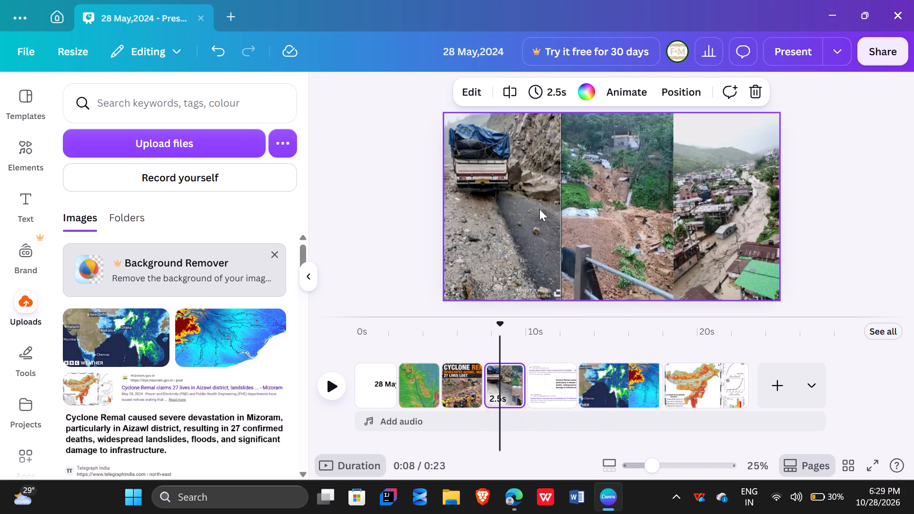
{"action": "left_click", "coordinate": [552, 93]}
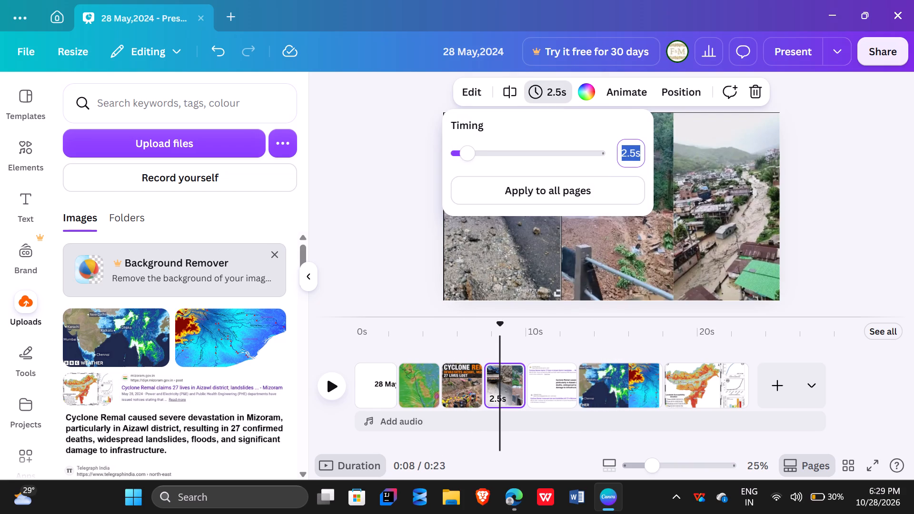
{"action": "key", "text": "BackSpace"}
{"action": "type", "text": "3.5"}
{"action": "key", "text": "Return"}
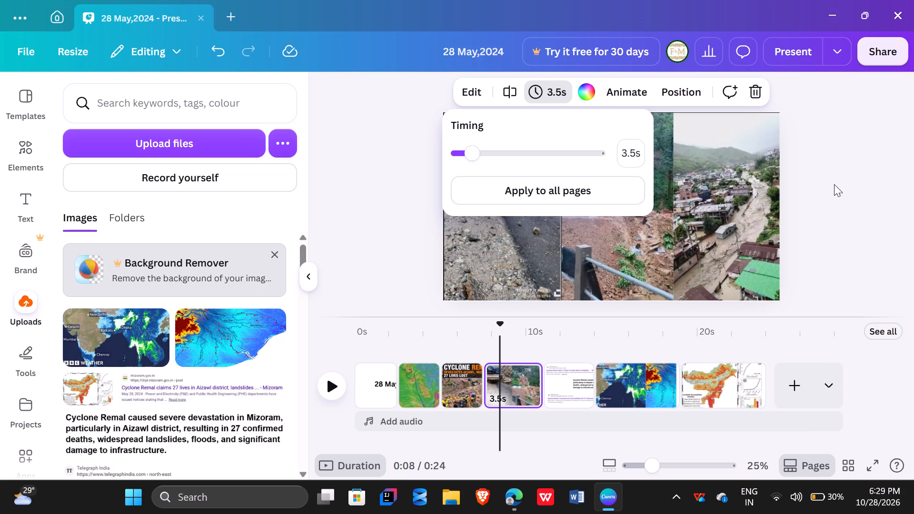
{"action": "left_click", "coordinate": [895, 175]}
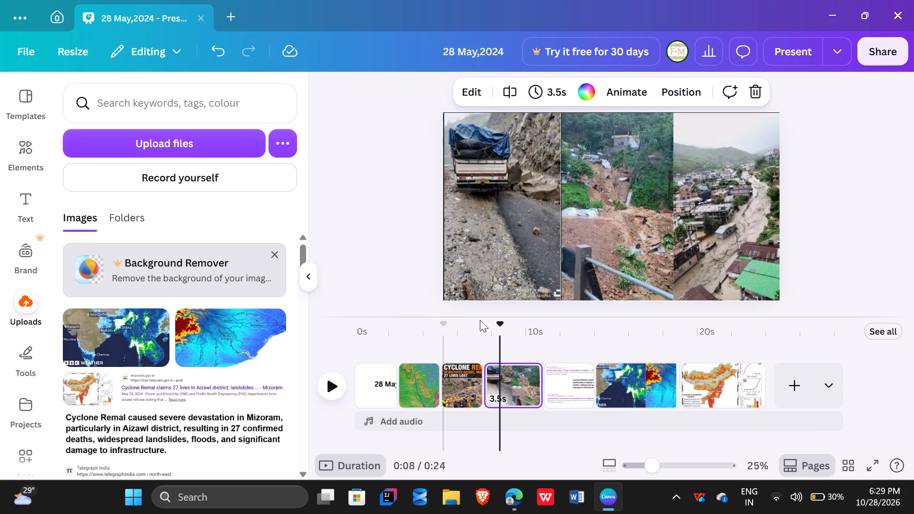
Replay the presentation from the start, and review the section beginning at the rain and river maps page again.
{"action": "left_click_drag", "start_coordinate": [498, 322], "coordinate": [350, 336]}
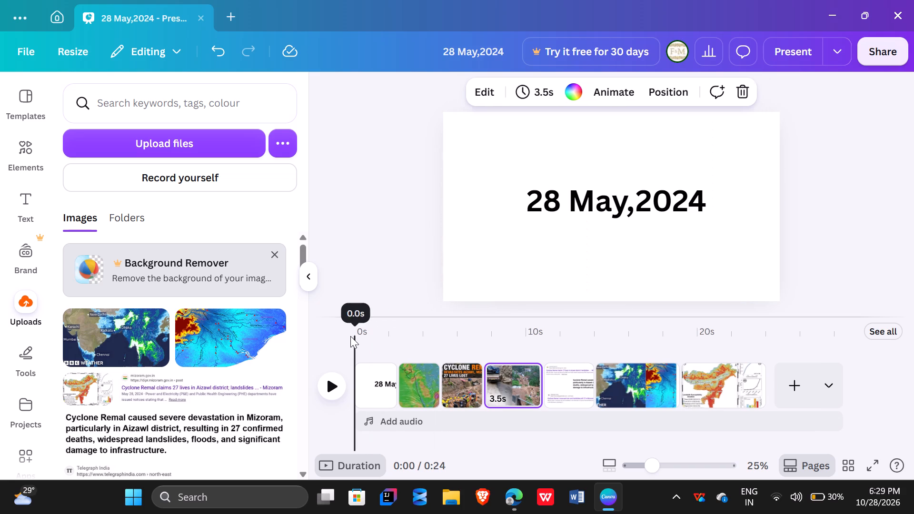
{"action": "left_click", "coordinate": [334, 375]}
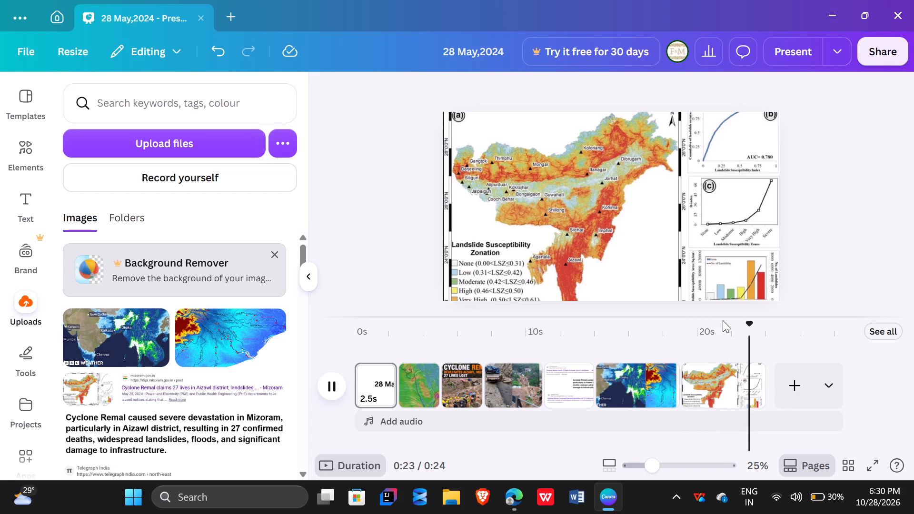
{"action": "left_click_drag", "start_coordinate": [768, 324], "coordinate": [583, 309]}
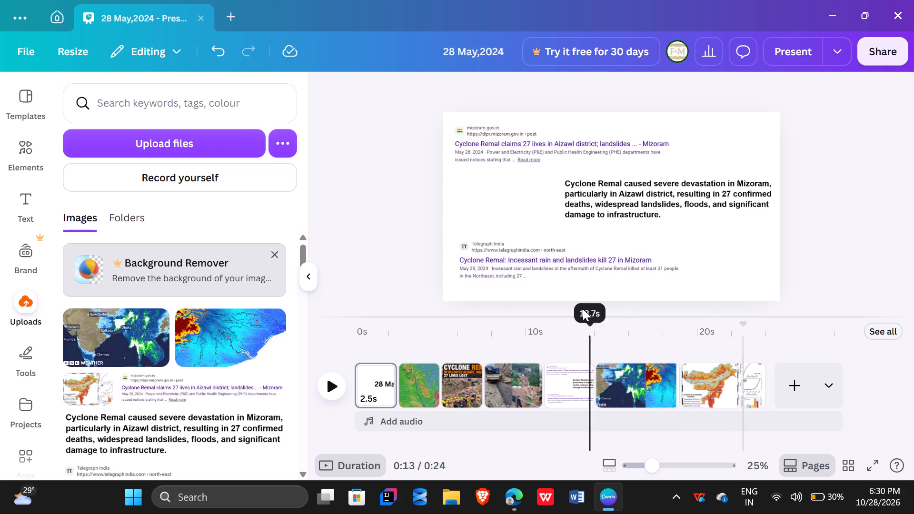
{"action": "left_click_drag", "start_coordinate": [583, 309], "coordinate": [596, 307]}
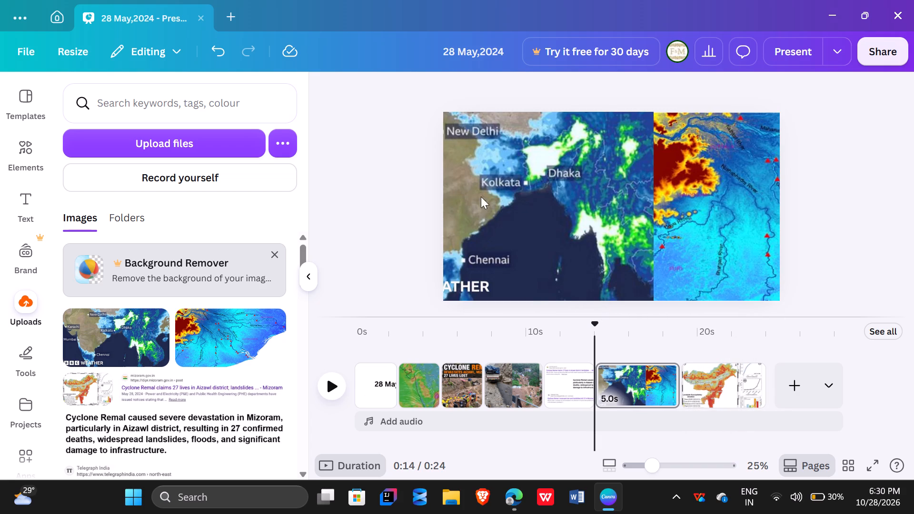
{"action": "left_click", "coordinate": [326, 386]}
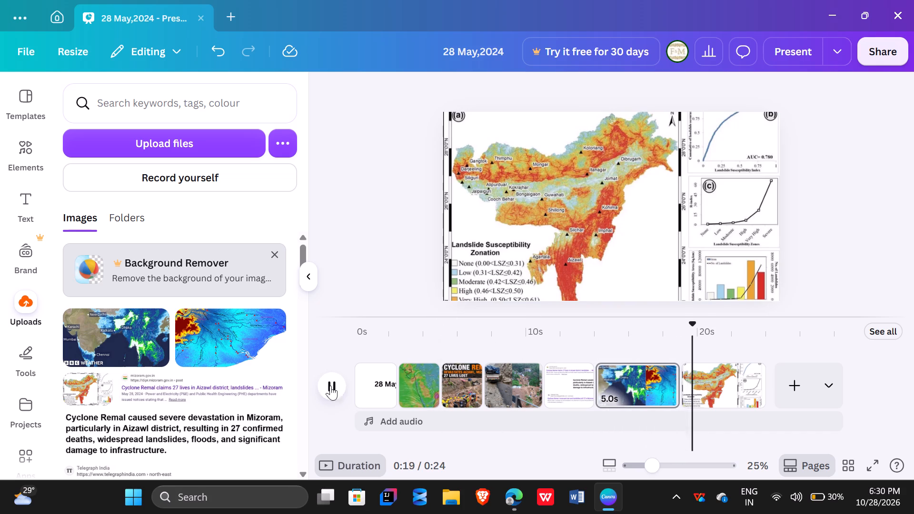
{"action": "left_click", "coordinate": [334, 376]}
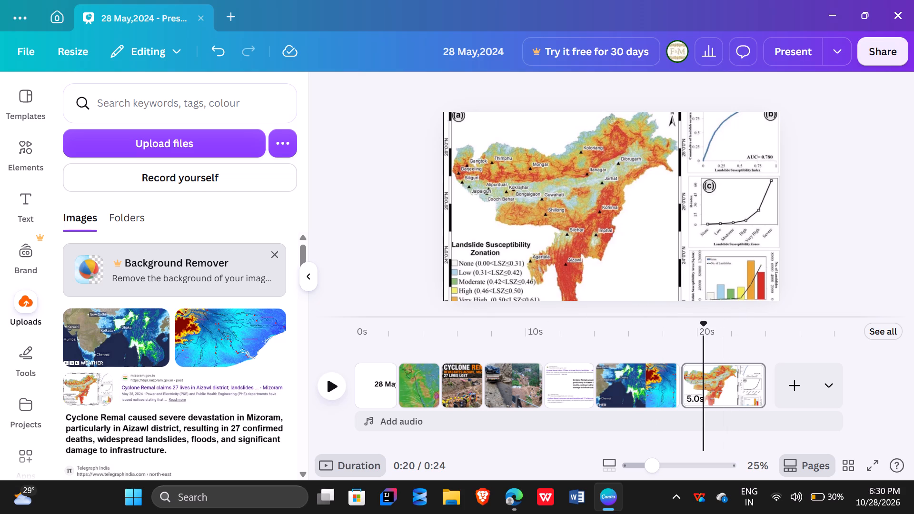
{"action": "left_click_drag", "start_coordinate": [704, 322], "coordinate": [595, 322]}
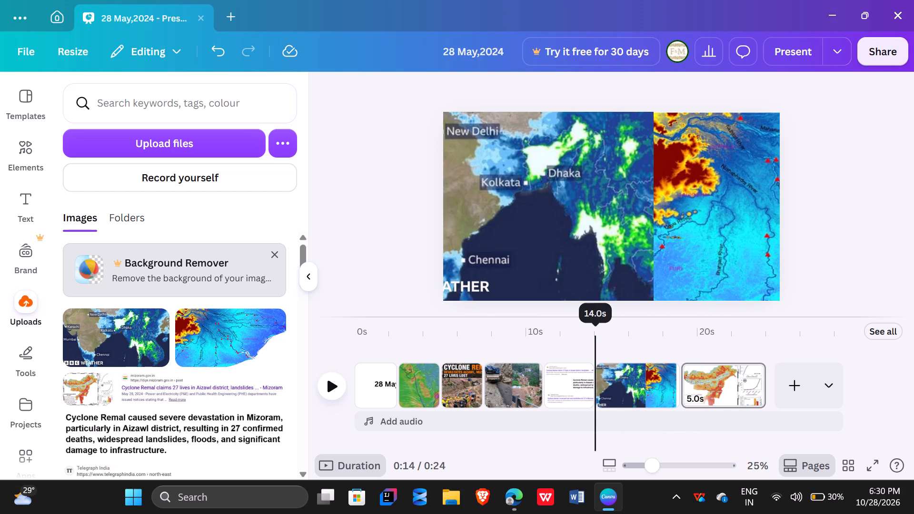
{"action": "left_click_drag", "start_coordinate": [595, 322], "coordinate": [597, 322]}
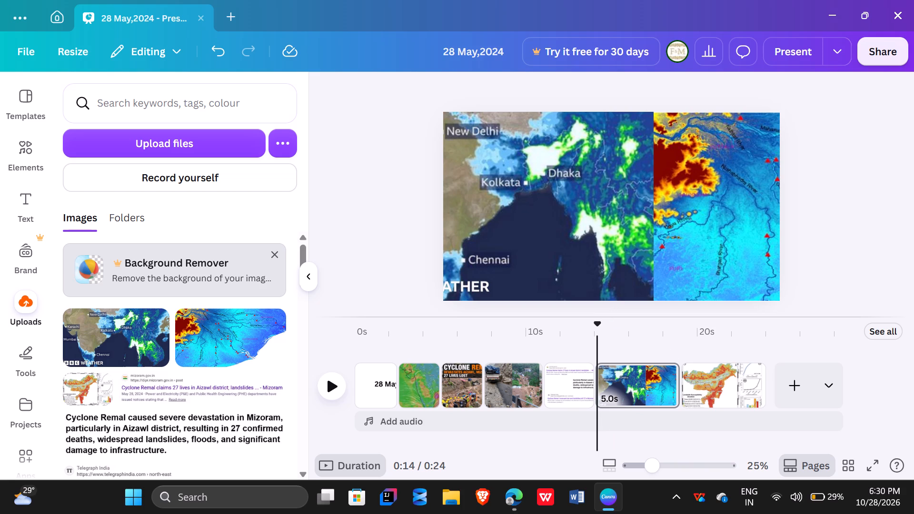
Add a blank page at the end of the presentation and shorten its duration to 1.3 seconds.
{"action": "left_click", "coordinate": [788, 391]}
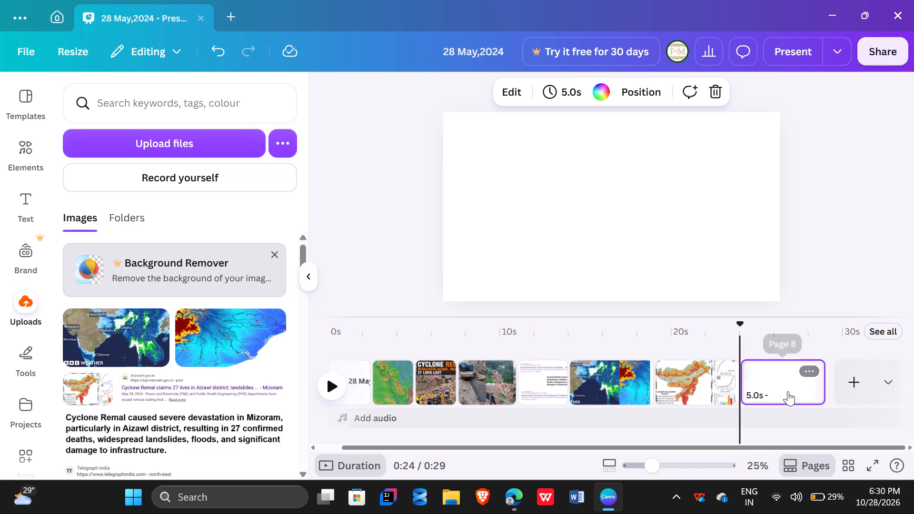
{"action": "left_click_drag", "start_coordinate": [769, 381], "coordinate": [728, 386]}
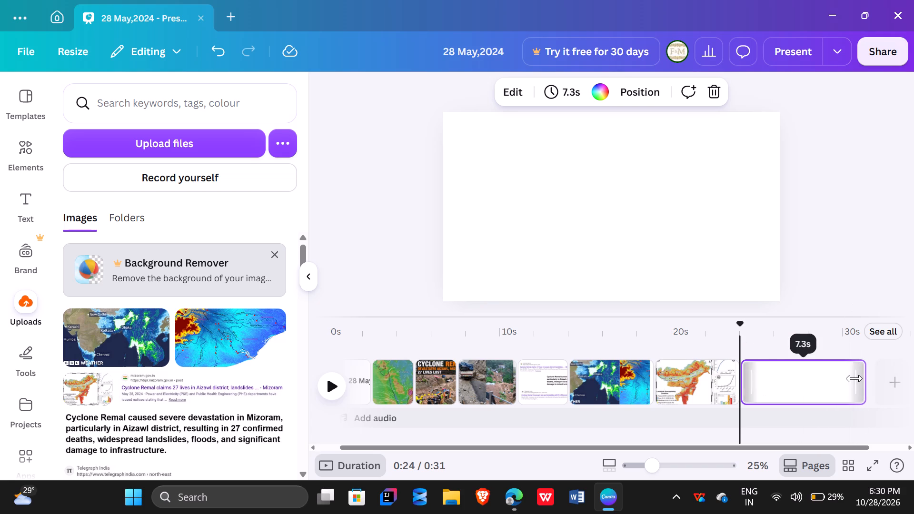
{"action": "left_click_drag", "start_coordinate": [854, 378], "coordinate": [849, 376]}
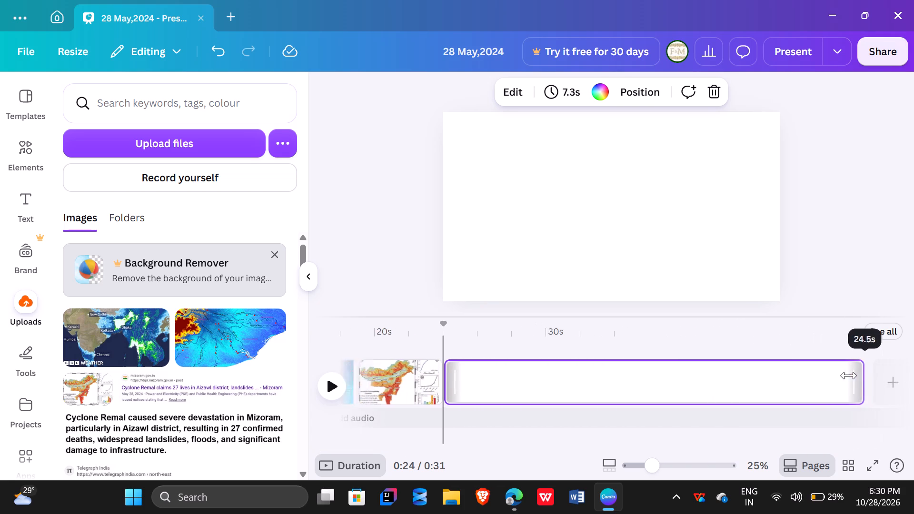
{"action": "left_click_drag", "start_coordinate": [849, 376], "coordinate": [702, 392]}
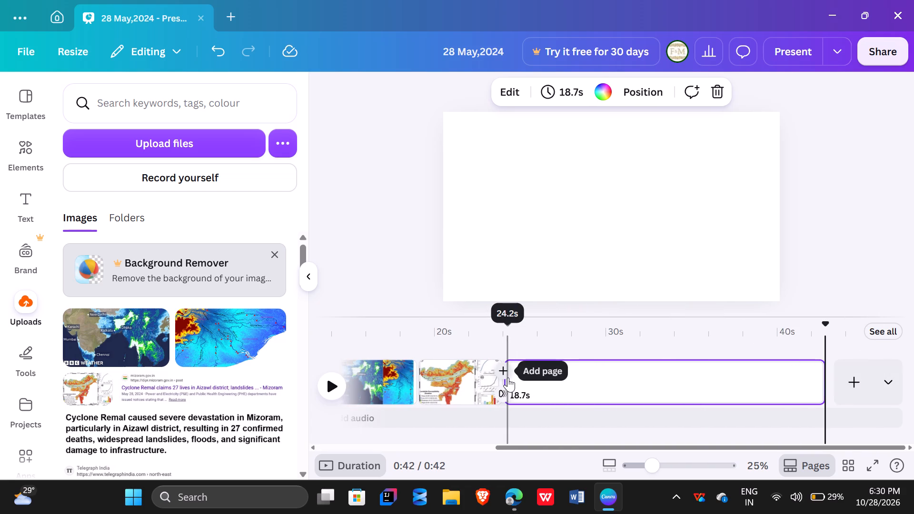
{"action": "left_click_drag", "start_coordinate": [513, 377], "coordinate": [678, 366]}
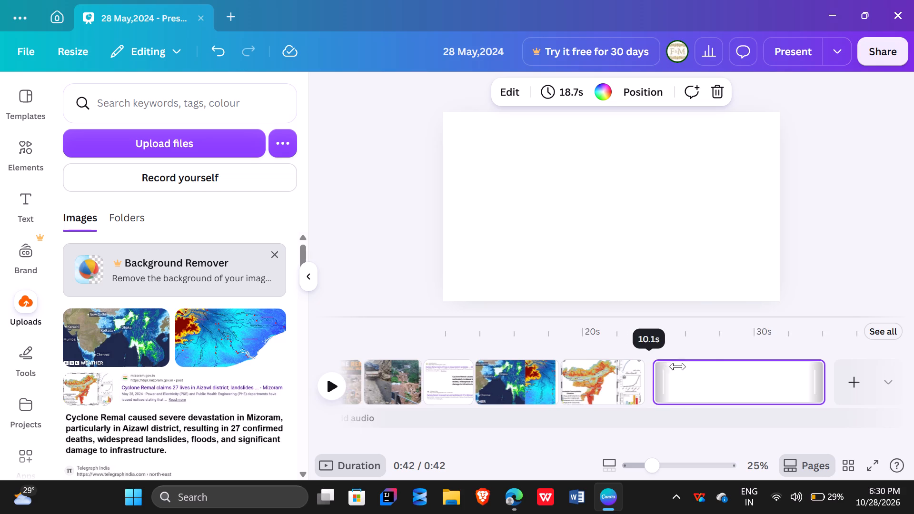
{"action": "left_click_drag", "start_coordinate": [678, 366], "coordinate": [782, 374]}
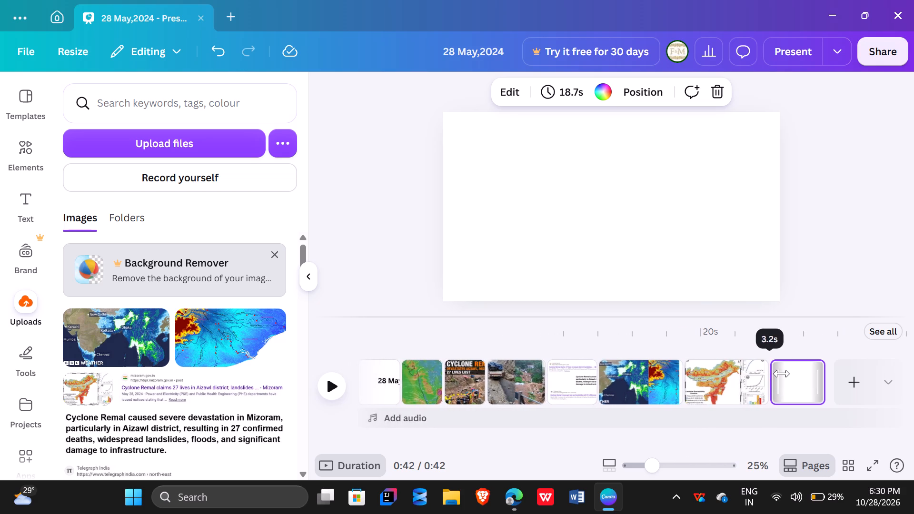
{"action": "left_click_drag", "start_coordinate": [782, 374], "coordinate": [786, 374]}
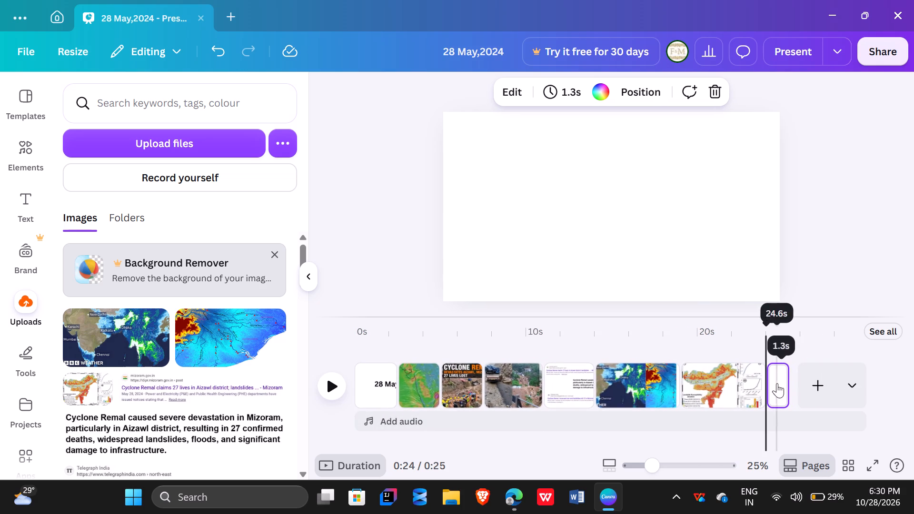
Move the blank 1.3-second page between the news headlines page and the rain and river maps page.
{"action": "left_click_drag", "start_coordinate": [777, 391], "coordinate": [589, 394]}
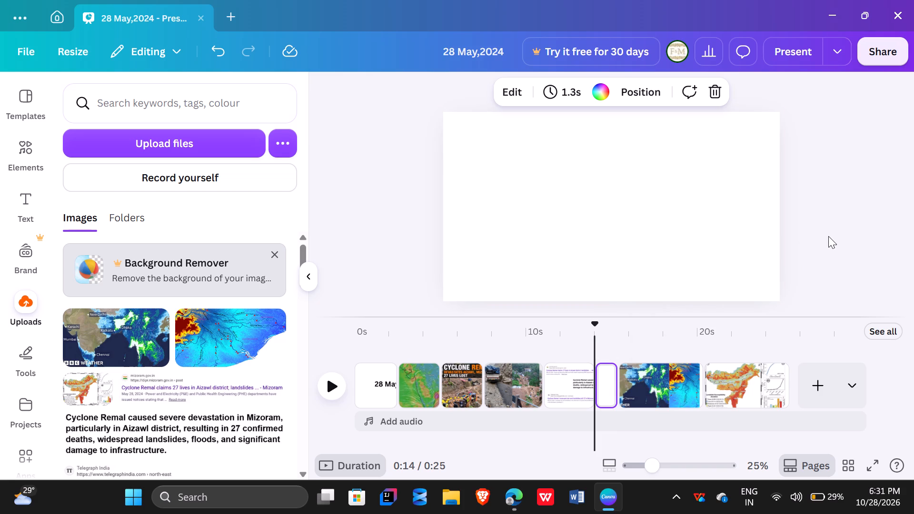
Switch to Microsoft Edge, close the enlarged landslide map preview and search Bing Images for "technological preparations for a cyclone".
{"action": "left_click", "coordinate": [507, 499]}
{"action": "left_click", "coordinate": [257, 0]}
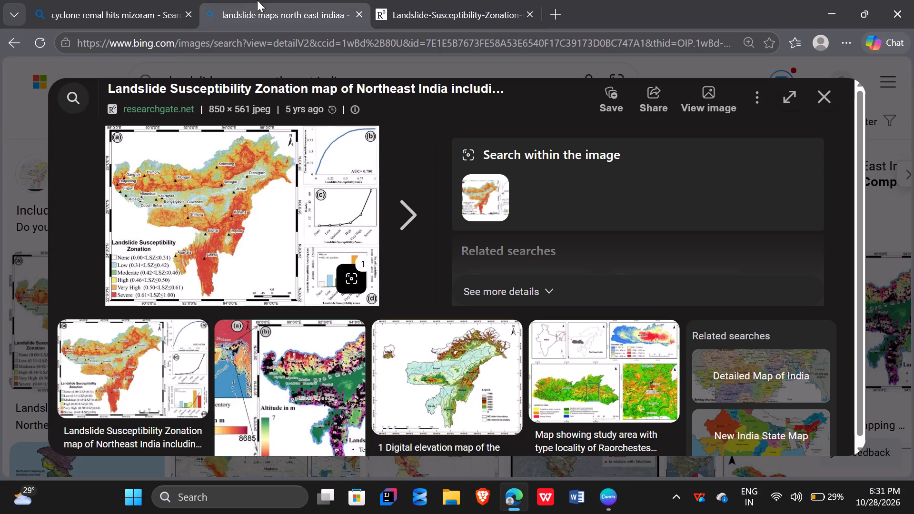
{"action": "left_click", "coordinate": [822, 107]}
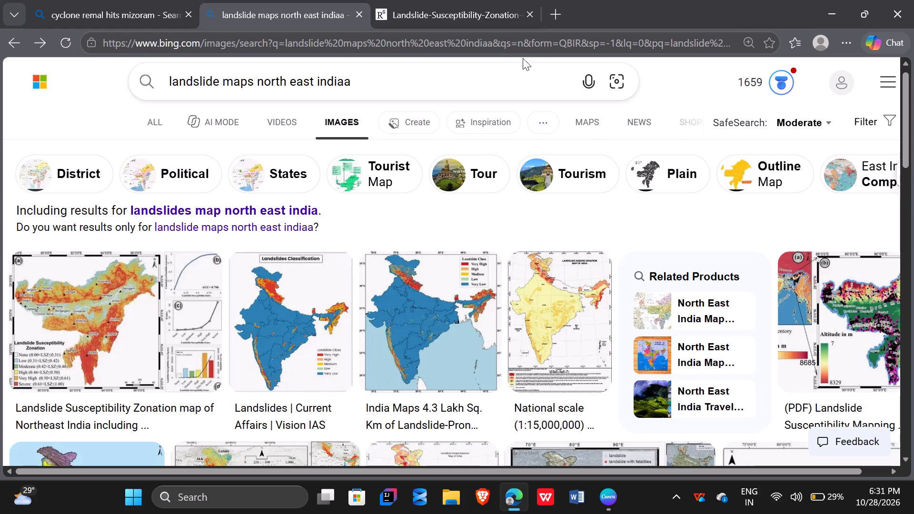
{"action": "left_click", "coordinate": [568, 79]}
{"action": "type", "text": "te"}
{"action": "type", "text": "chnological prepa"}
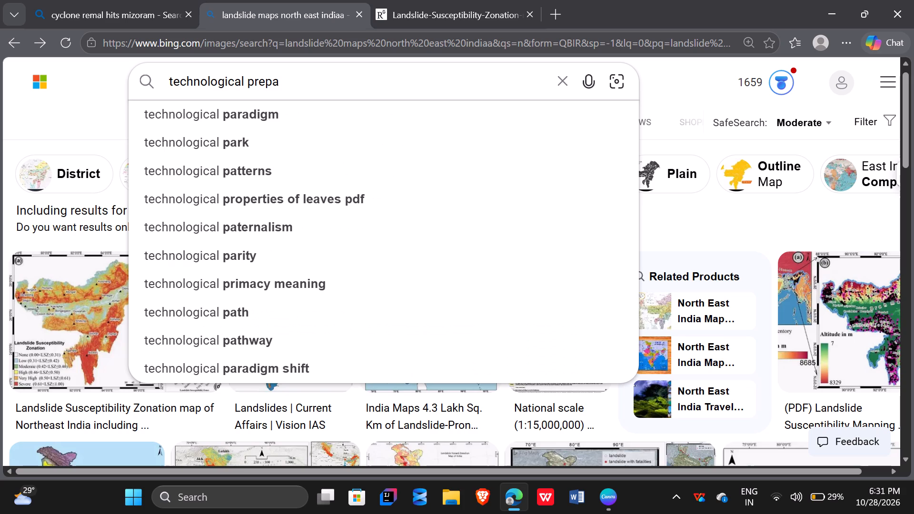
{"action": "type", "text": "rations"}
{"action": "key", "text": "space"}
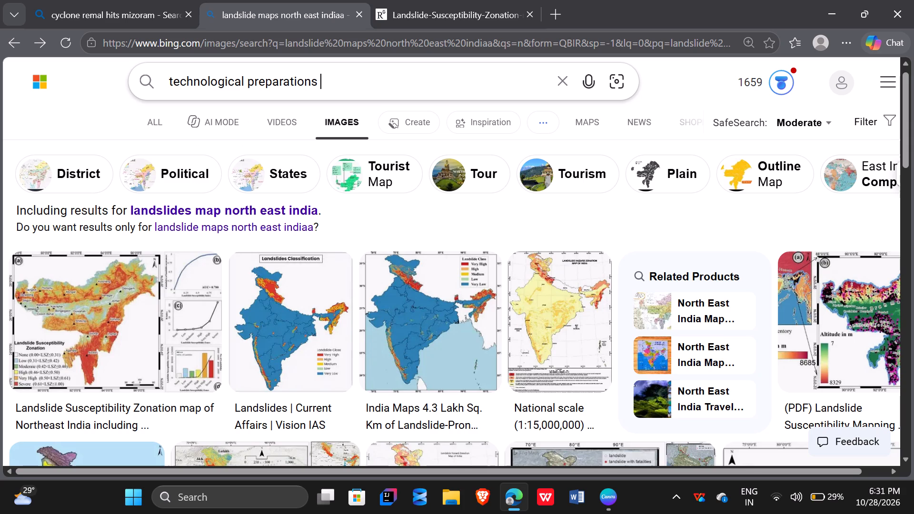
{"action": "type", "text": "for a"}
{"action": "key", "text": "space"}
{"action": "type", "text": "cyclone"}
{"action": "key", "text": "Return"}
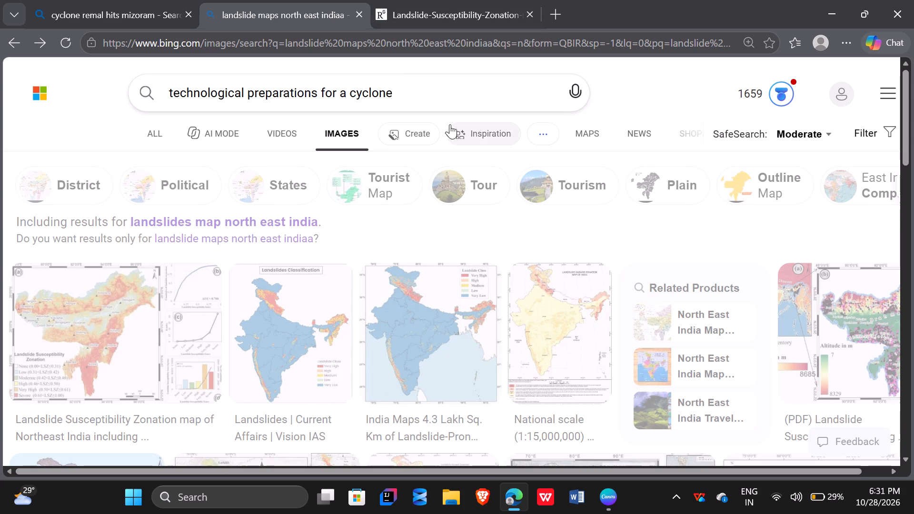
{"action": "left_click", "coordinate": [434, 105]}
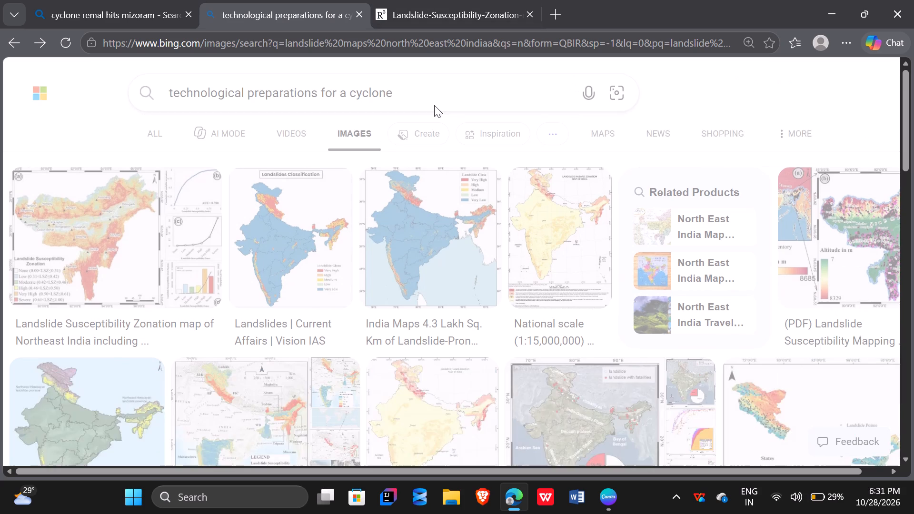
Look through the image results for a picture showing technological preparations for a cyclone.
{"action": "scroll", "coordinate": [479, 248], "scroll_direction": "down", "scroll_amount": 1}
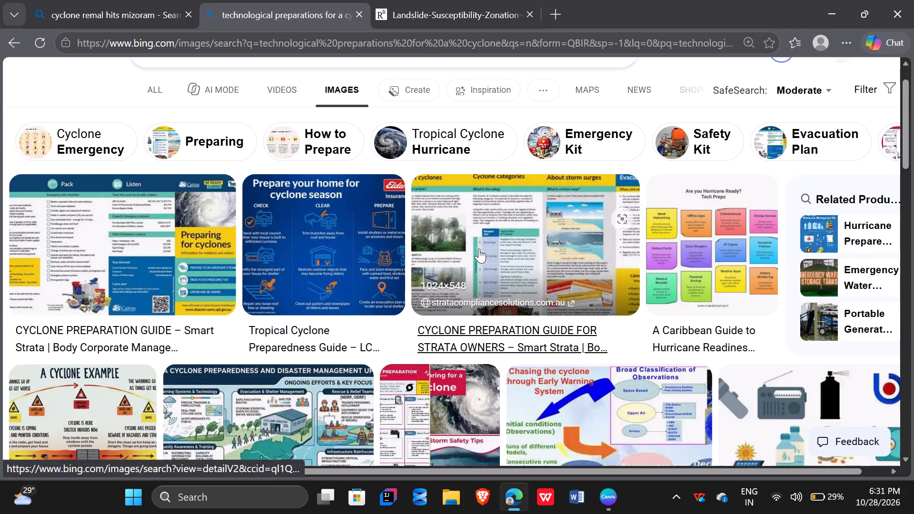
{"action": "scroll", "coordinate": [479, 248], "scroll_direction": "down", "scroll_amount": 1}
{"action": "scroll", "coordinate": [567, 274], "scroll_direction": "down", "scroll_amount": 1}
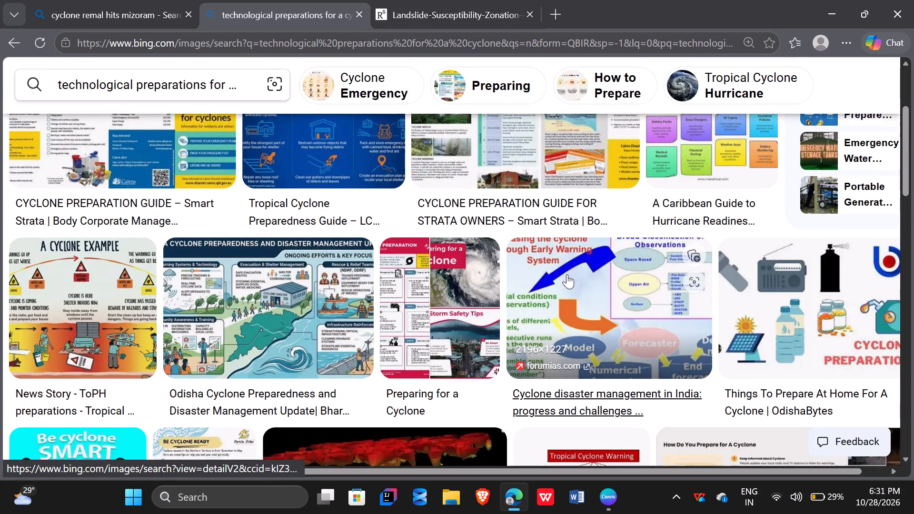
{"action": "scroll", "coordinate": [567, 274], "scroll_direction": "down", "scroll_amount": 3}
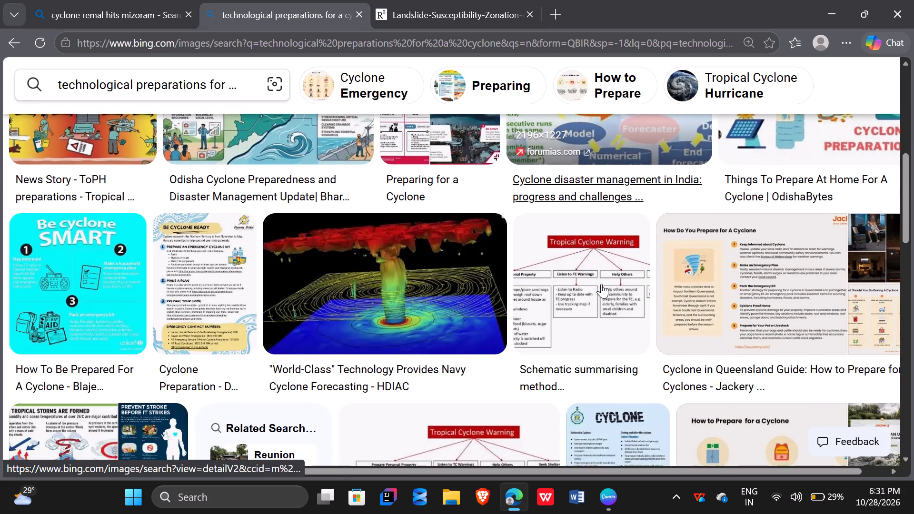
{"action": "scroll", "coordinate": [601, 284], "scroll_direction": "down", "scroll_amount": 5}
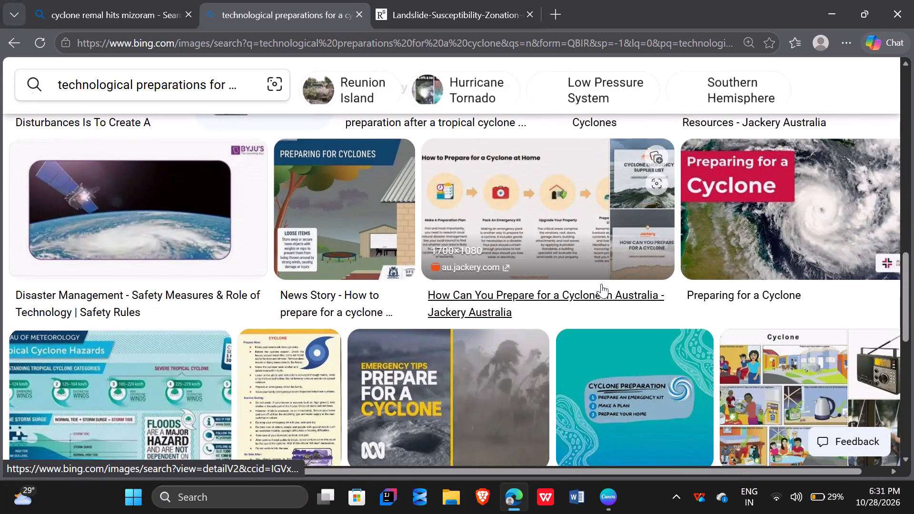
{"action": "scroll", "coordinate": [601, 284], "scroll_direction": "down", "scroll_amount": 1}
{"action": "scroll", "coordinate": [601, 284], "scroll_direction": "up", "scroll_amount": 3}
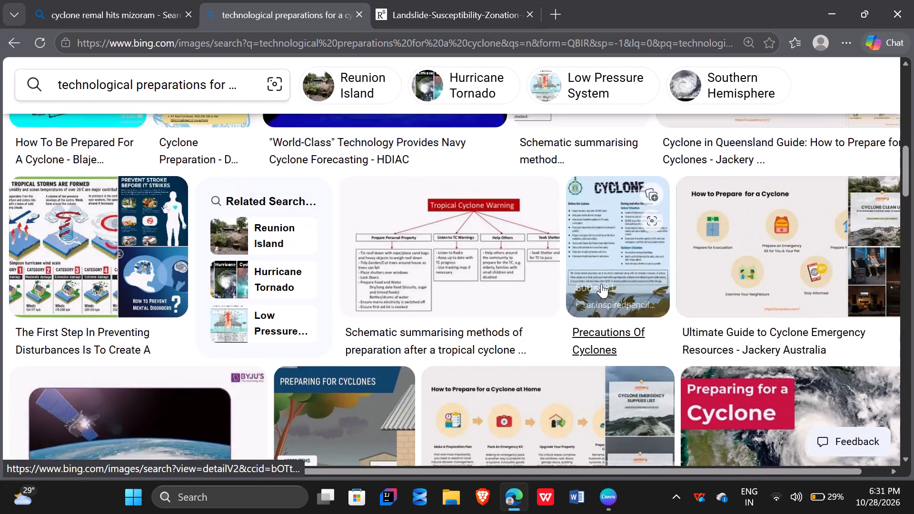
{"action": "scroll", "coordinate": [601, 284], "scroll_direction": "down", "scroll_amount": 5}
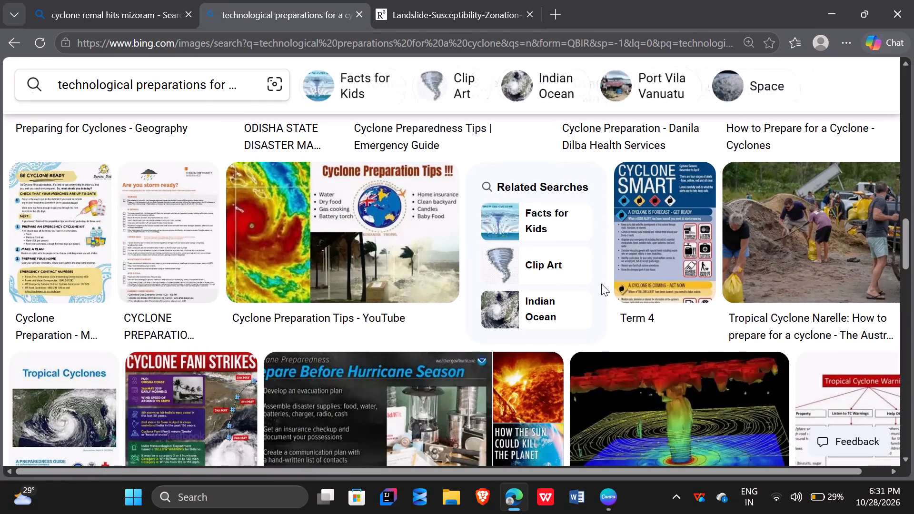
{"action": "scroll", "coordinate": [601, 284], "scroll_direction": "down", "scroll_amount": 1}
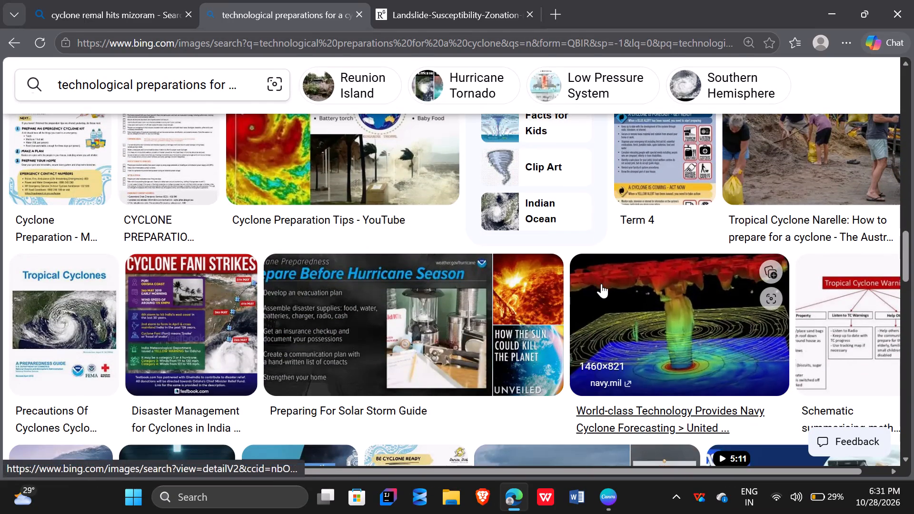
{"action": "scroll", "coordinate": [601, 284], "scroll_direction": "up", "scroll_amount": 8}
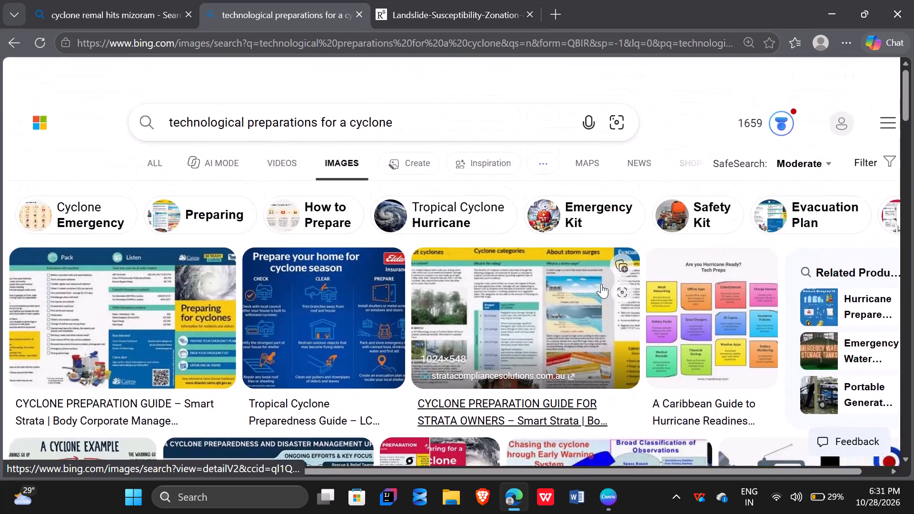
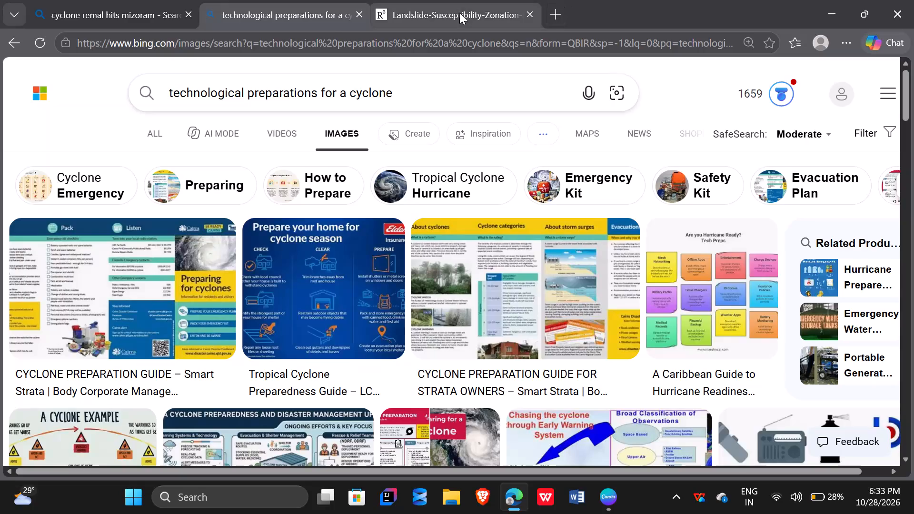
Switch to Canva and shorten the duration of the rain and river maps page to 2.4 seconds.
{"action": "left_click", "coordinate": [607, 492]}
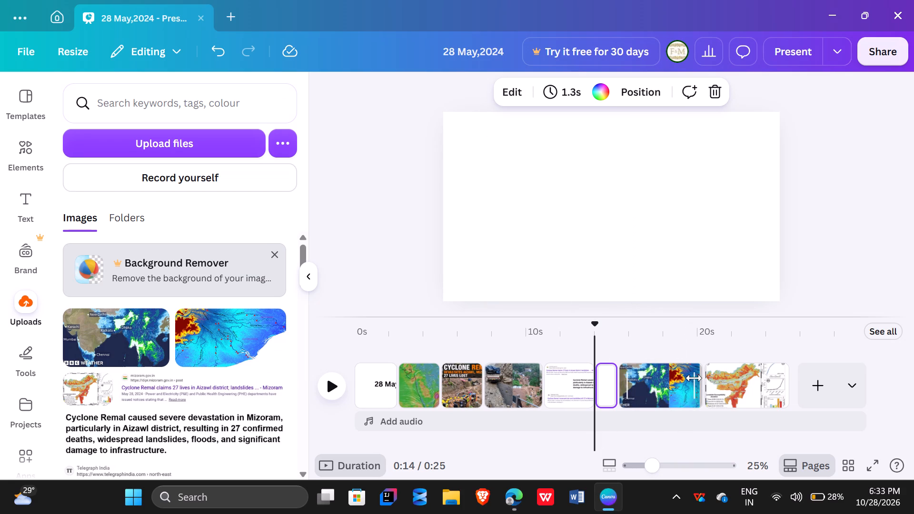
{"action": "left_click_drag", "start_coordinate": [694, 378], "coordinate": [664, 385]}
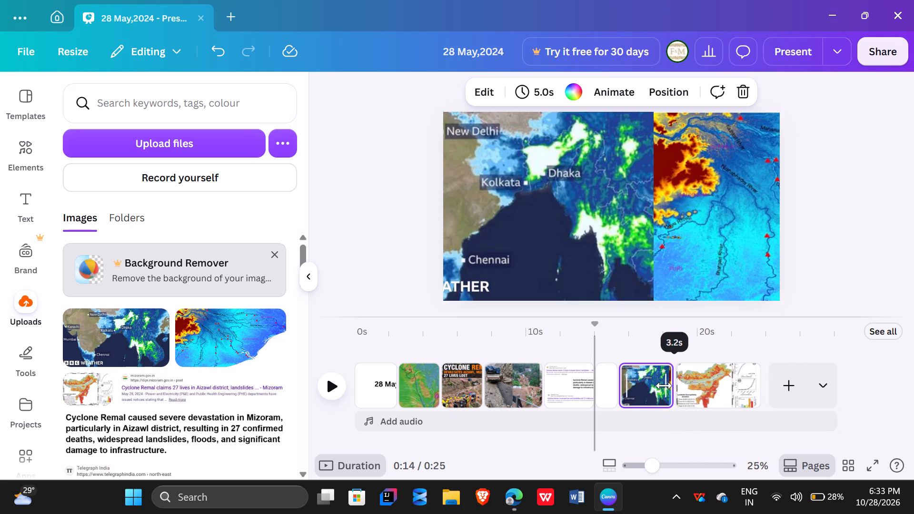
{"action": "left_click_drag", "start_coordinate": [664, 385], "coordinate": [654, 385]}
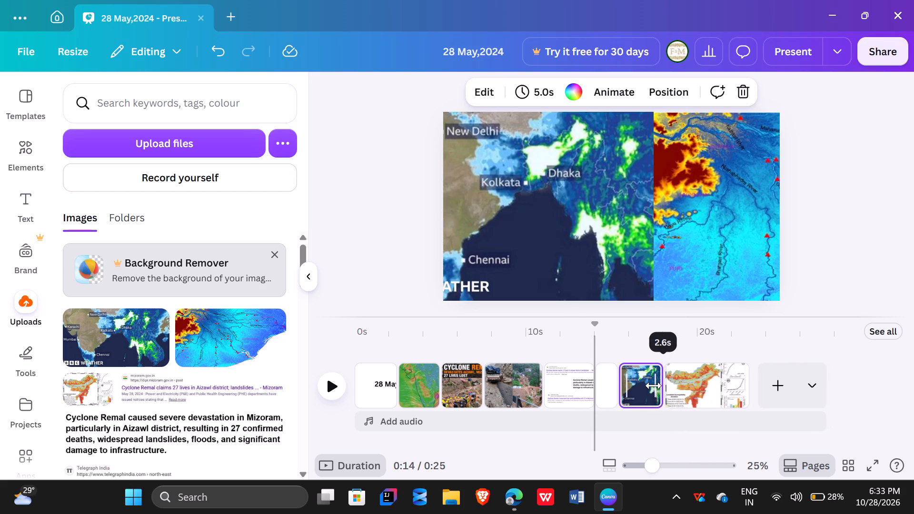
{"action": "left_click_drag", "start_coordinate": [654, 385], "coordinate": [649, 385]}
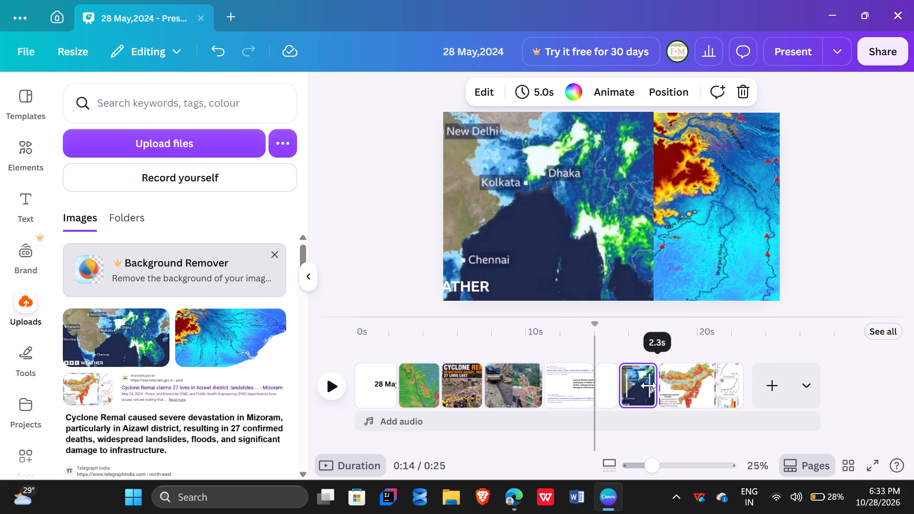
{"action": "left_click_drag", "start_coordinate": [649, 385], "coordinate": [651, 385]}
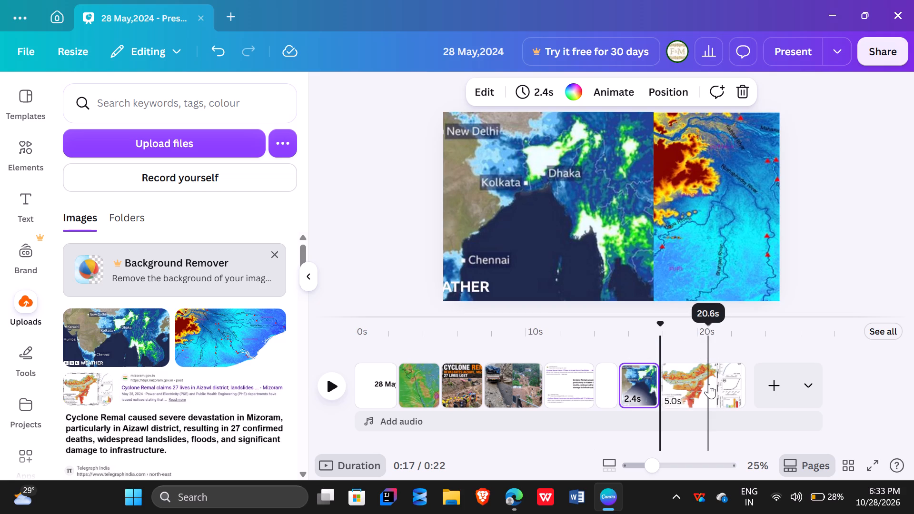
Shorten the duration of the landslide susceptibility map page at the end of the presentation to 2.0 seconds.
{"action": "left_click", "coordinate": [709, 384]}
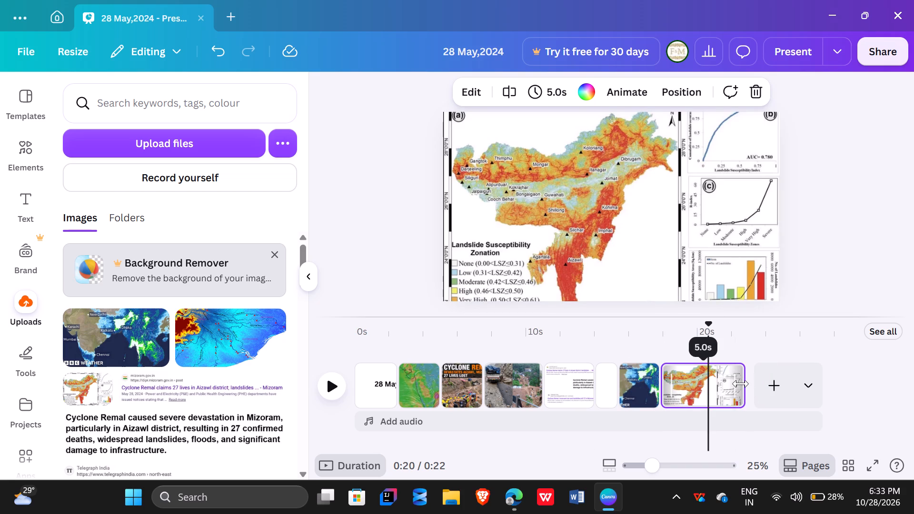
{"action": "left_click_drag", "start_coordinate": [742, 384], "coordinate": [700, 389]}
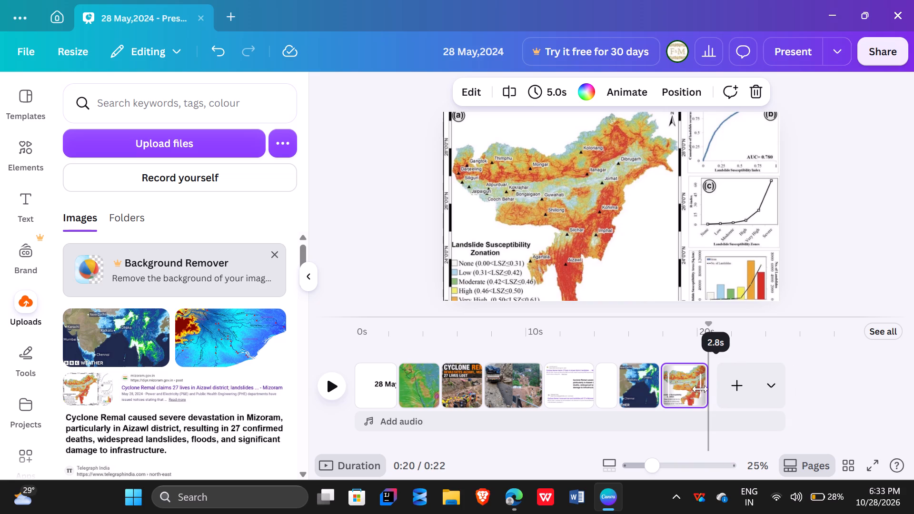
{"action": "left_click_drag", "start_coordinate": [700, 389], "coordinate": [691, 389]}
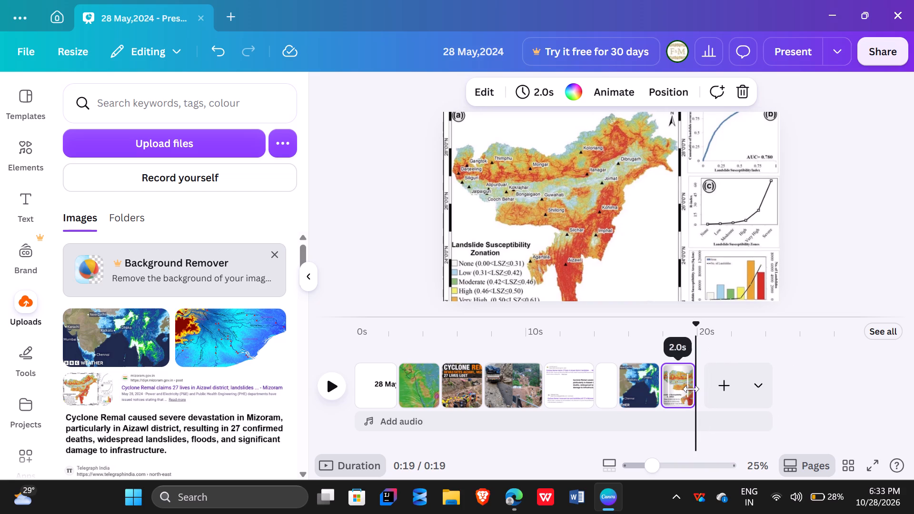
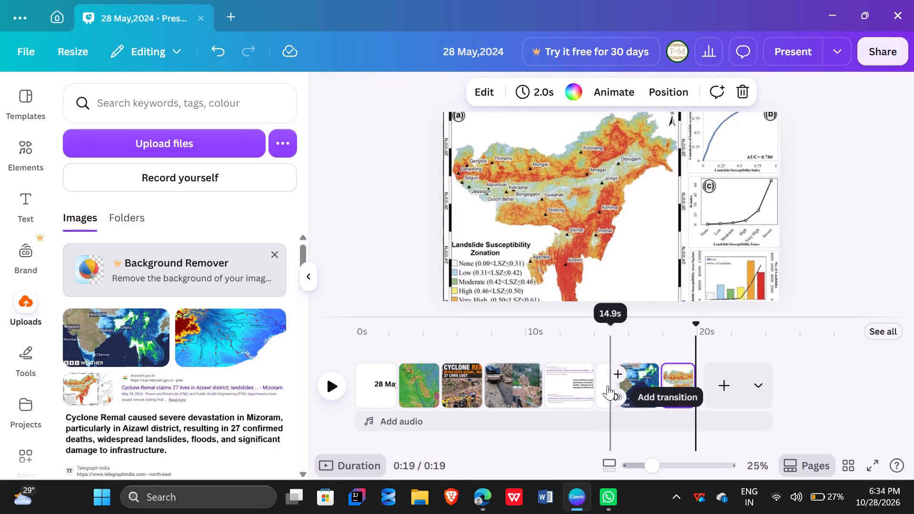
Start uploading a file from the computer to the presentation's uploads.
{"action": "left_click", "coordinate": [189, 137]}
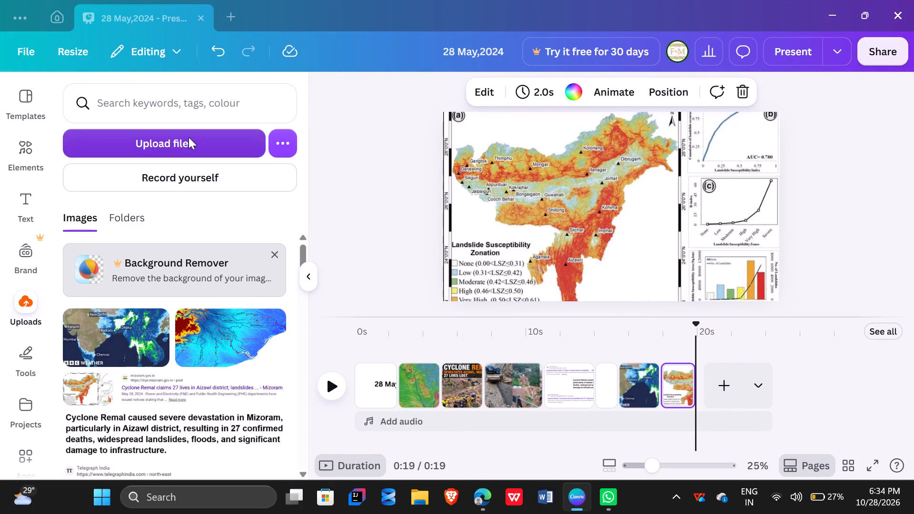
Upload the "What makes this painful" illustration and insert it on the blank page before the rain and river maps.
{"action": "double_click", "coordinate": [165, 133]}
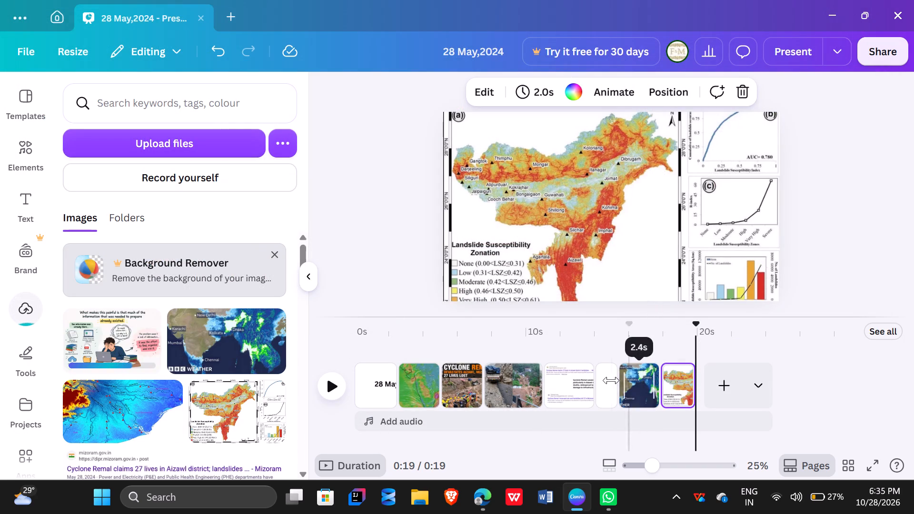
{"action": "left_click", "coordinate": [608, 385]}
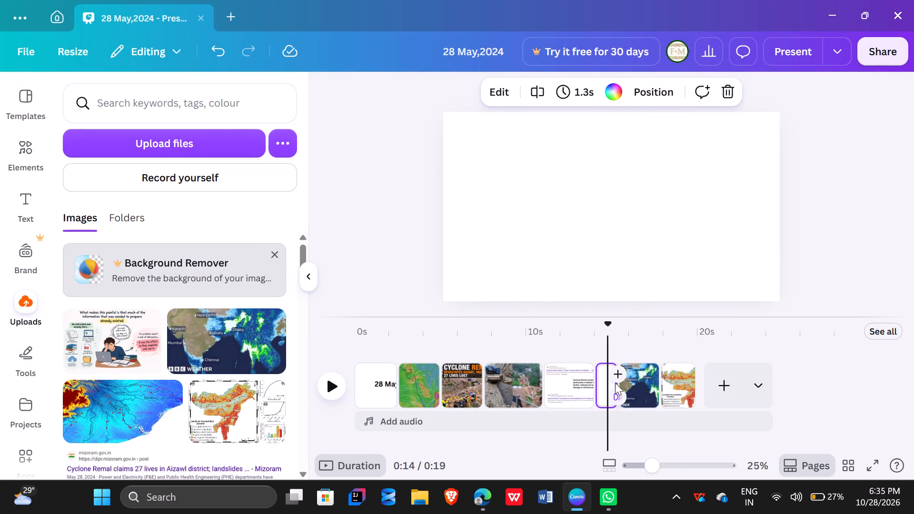
{"action": "left_click", "coordinate": [611, 381]}
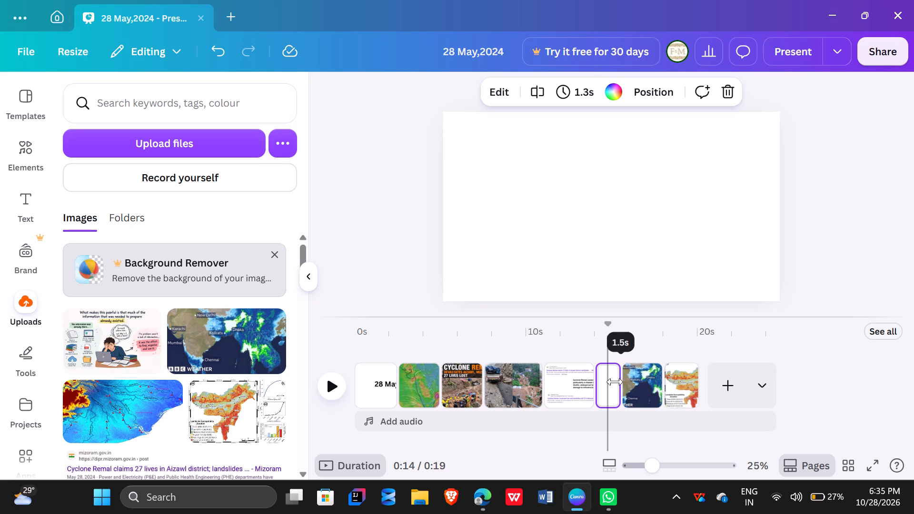
{"action": "left_click", "coordinate": [132, 351]}
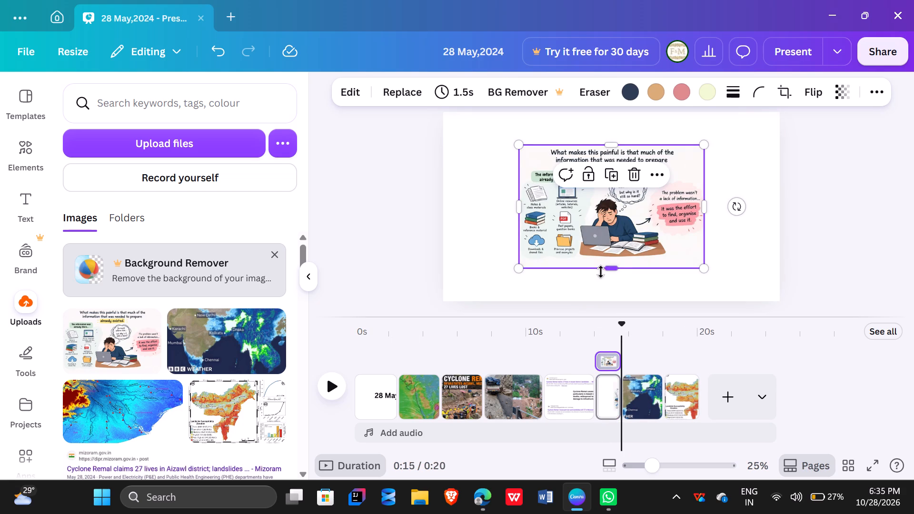
Crop the illustration from below so that only the headline ending in "already existed." is kept.
{"action": "left_click_drag", "start_coordinate": [606, 272], "coordinate": [592, 185]}
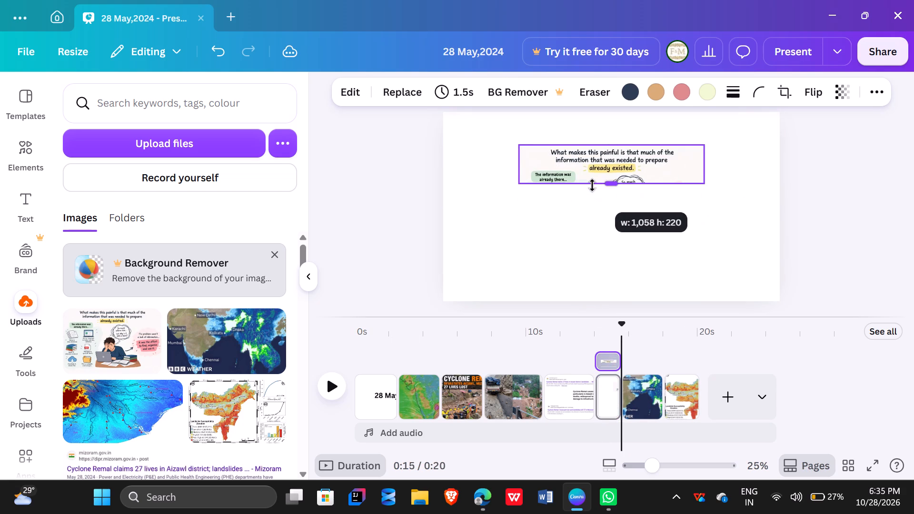
{"action": "left_click_drag", "start_coordinate": [592, 185], "coordinate": [591, 178]}
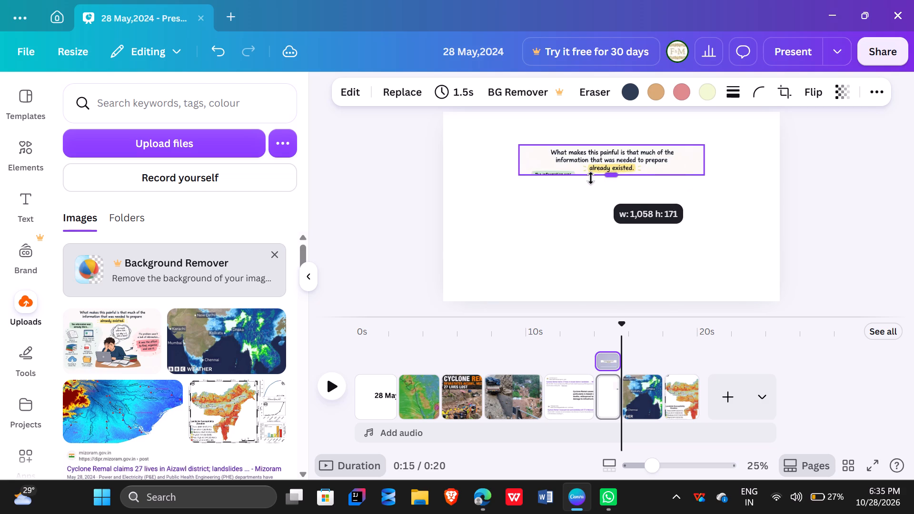
{"action": "left_click_drag", "start_coordinate": [591, 178], "coordinate": [591, 178]}
{"action": "left_click", "coordinate": [543, 231]}
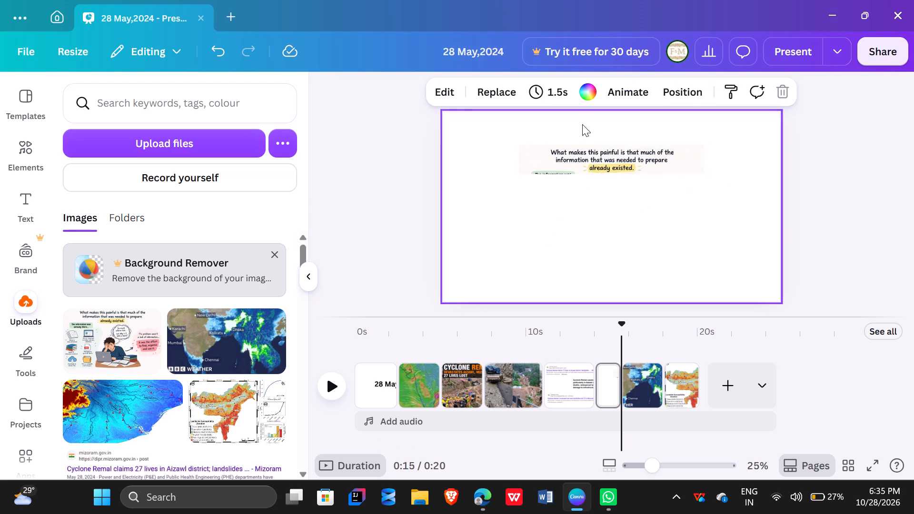
{"action": "left_click", "coordinate": [562, 158]}
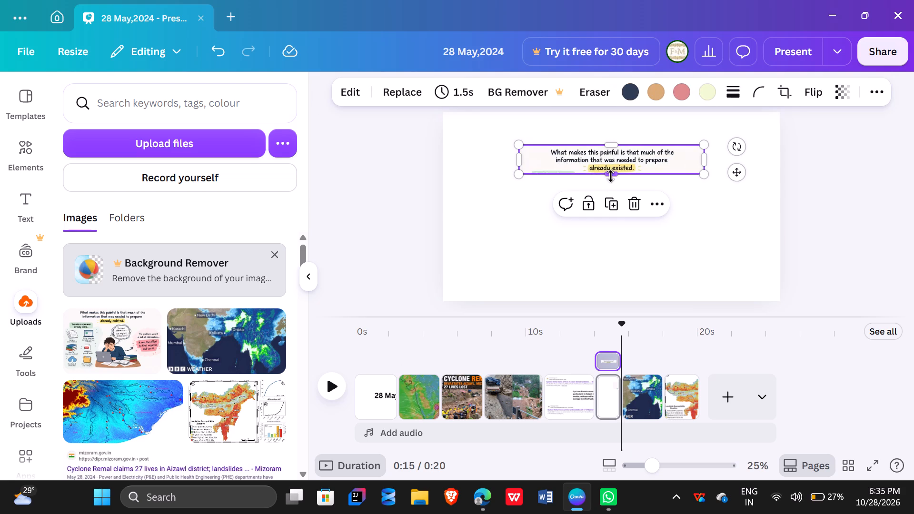
{"action": "left_click", "coordinate": [611, 176]}
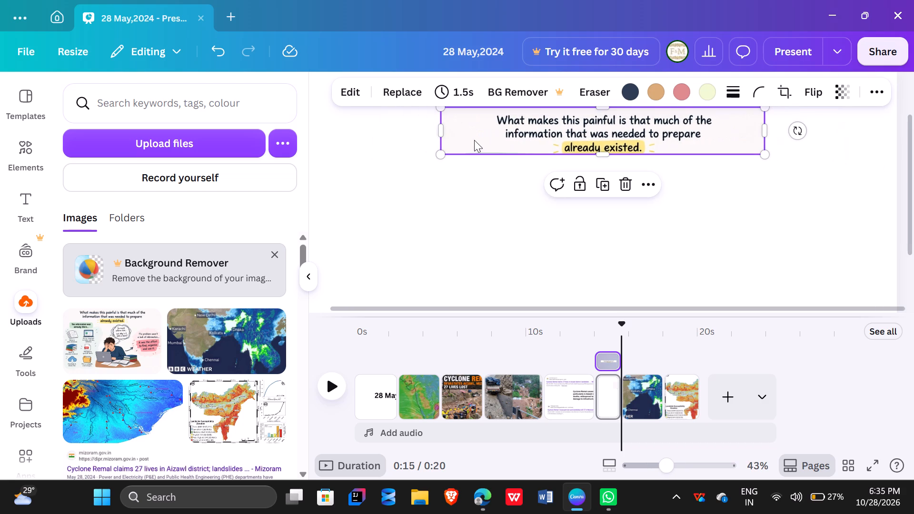
Enlarge the cropped headline image to about 2,664 wide and centre its text across the page.
{"action": "left_click_drag", "start_coordinate": [487, 117], "coordinate": [406, 92]}
{"action": "left_click_drag", "start_coordinate": [735, 154], "coordinate": [857, 270]}
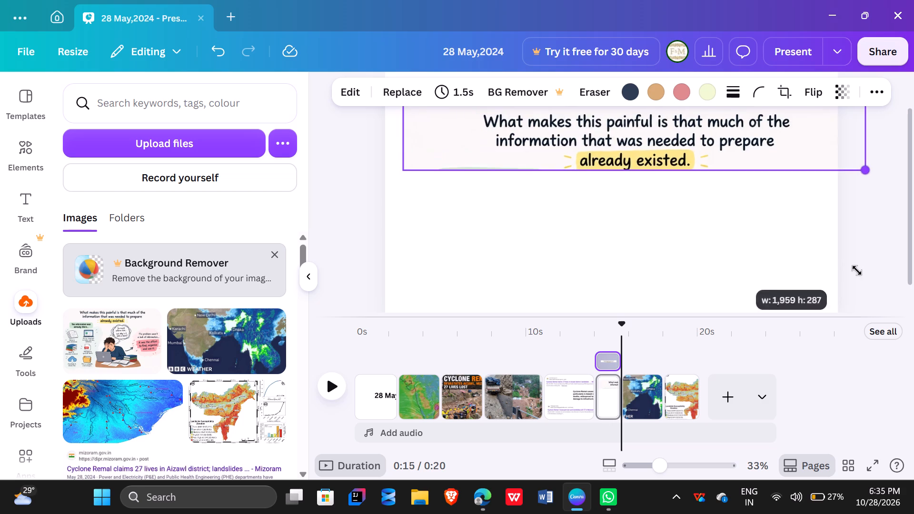
{"action": "left_click_drag", "start_coordinate": [857, 270], "coordinate": [814, 254]}
{"action": "left_click_drag", "start_coordinate": [721, 147], "coordinate": [720, 191]}
{"action": "left_click_drag", "start_coordinate": [401, 150], "coordinate": [297, 79]}
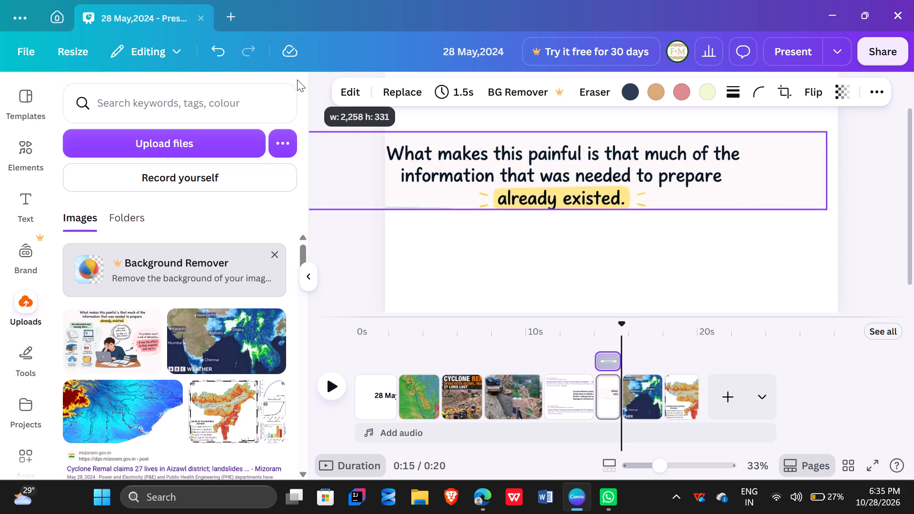
{"action": "left_click_drag", "start_coordinate": [297, 79], "coordinate": [301, 81]}
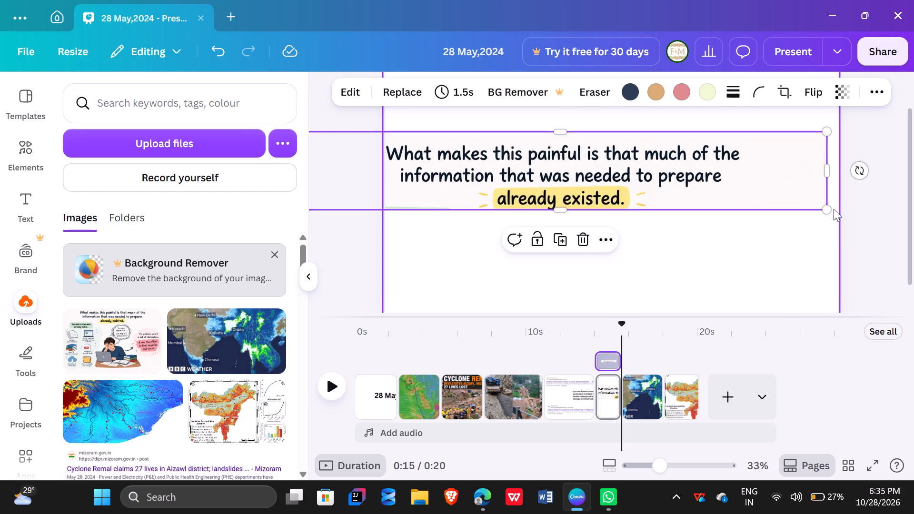
{"action": "left_click_drag", "start_coordinate": [825, 208], "coordinate": [913, 267]}
{"action": "left_click", "coordinate": [765, 252]}
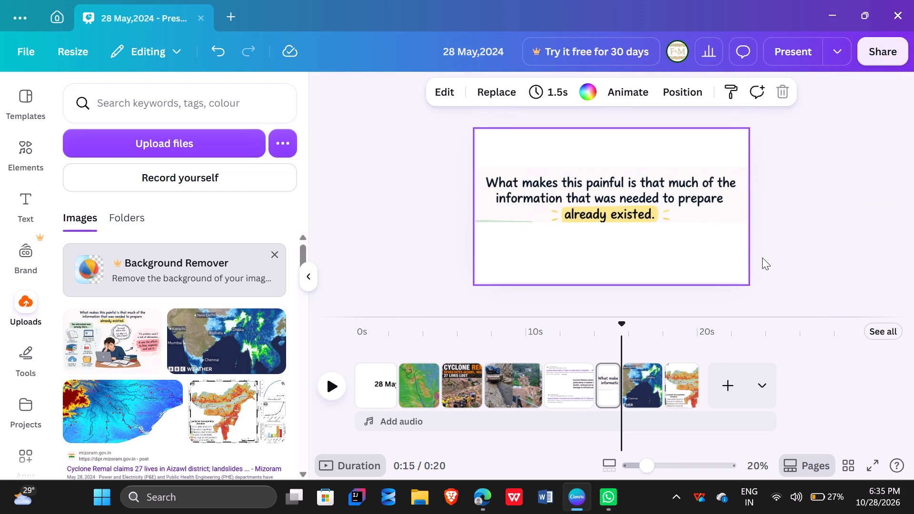
Fine-tune the lower crop edge of the headline image just beneath the highlighted words "already existed.".
{"action": "left_click", "coordinate": [651, 200]}
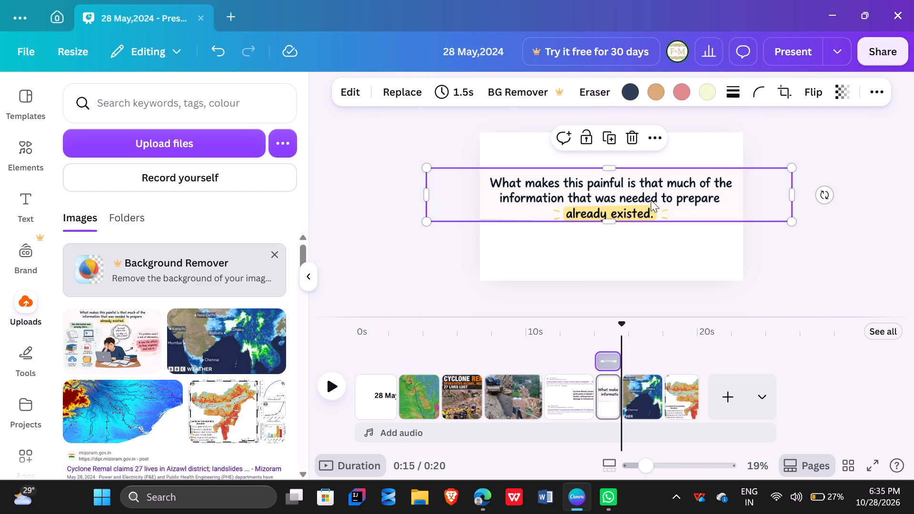
{"action": "left_click", "coordinate": [608, 221]}
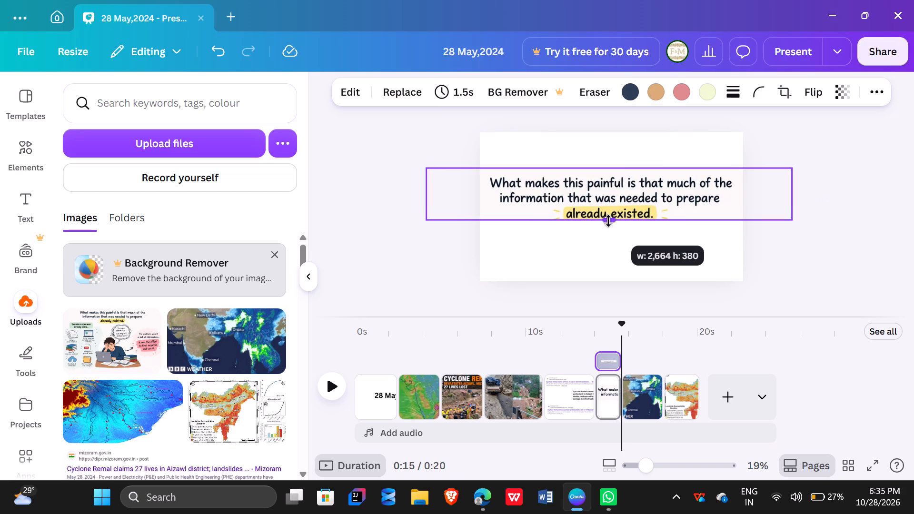
{"action": "left_click", "coordinate": [660, 237]}
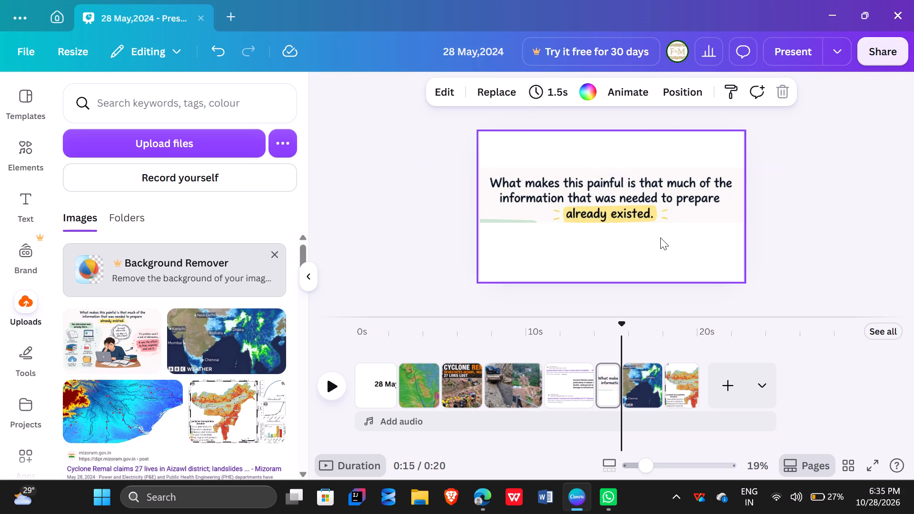
Erase the upper part of the green "The information was already there…" label from the headline image with the Pixel Eraser.
{"action": "left_click", "coordinate": [635, 207]}
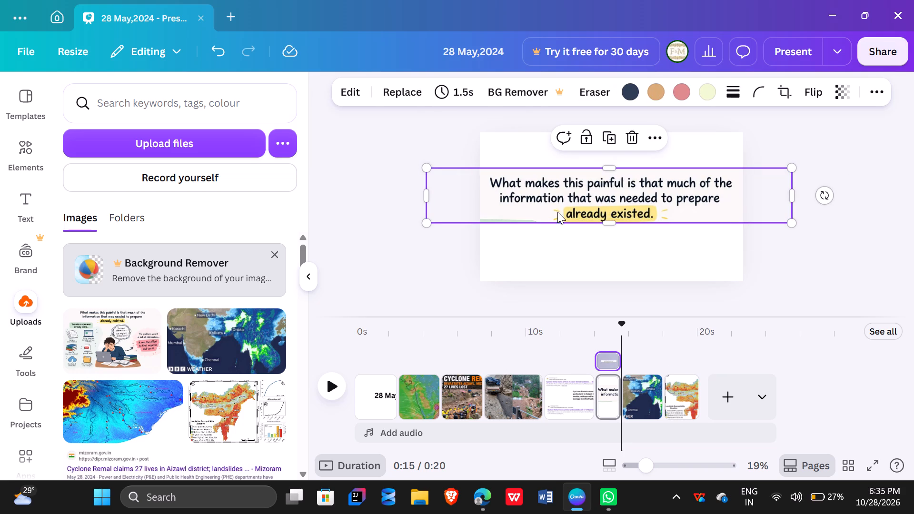
{"action": "left_click", "coordinate": [589, 90]}
{"action": "left_click", "coordinate": [573, 151]}
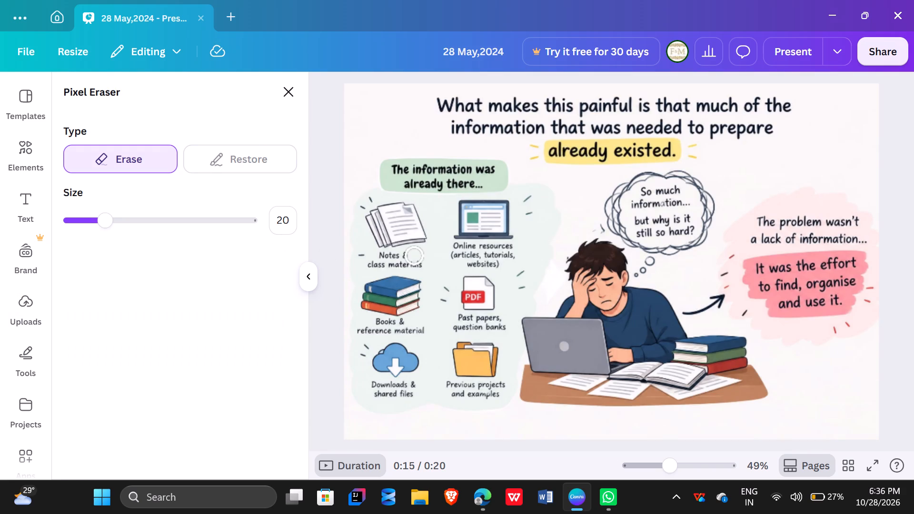
{"action": "left_click_drag", "start_coordinate": [504, 163], "coordinate": [391, 165]}
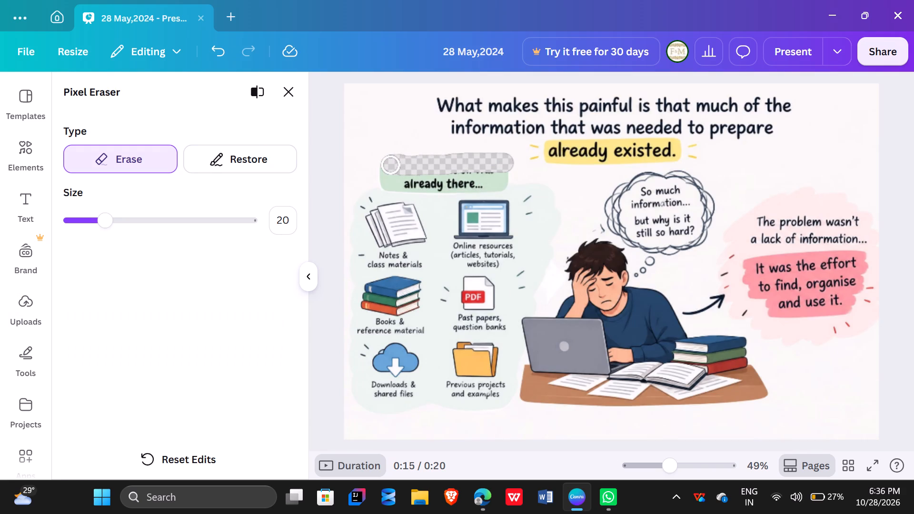
{"action": "left_click", "coordinate": [291, 88]}
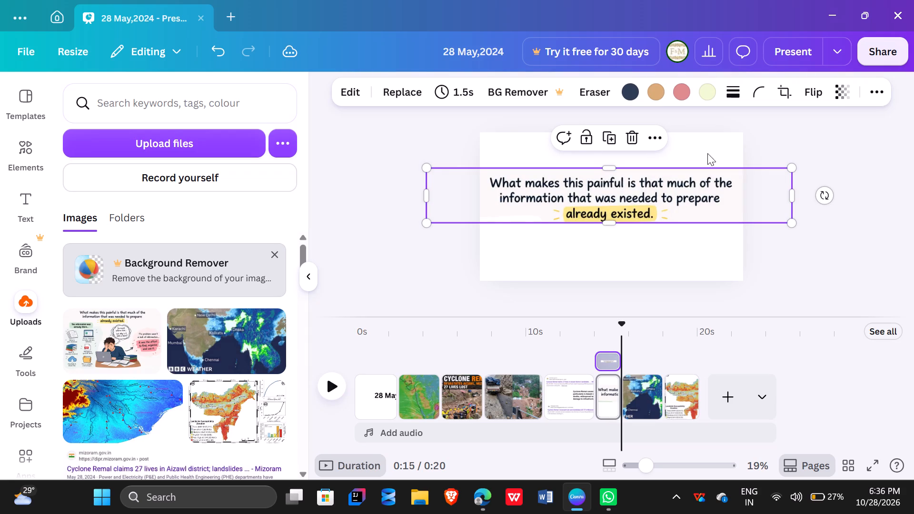
{"action": "left_click", "coordinate": [831, 244]}
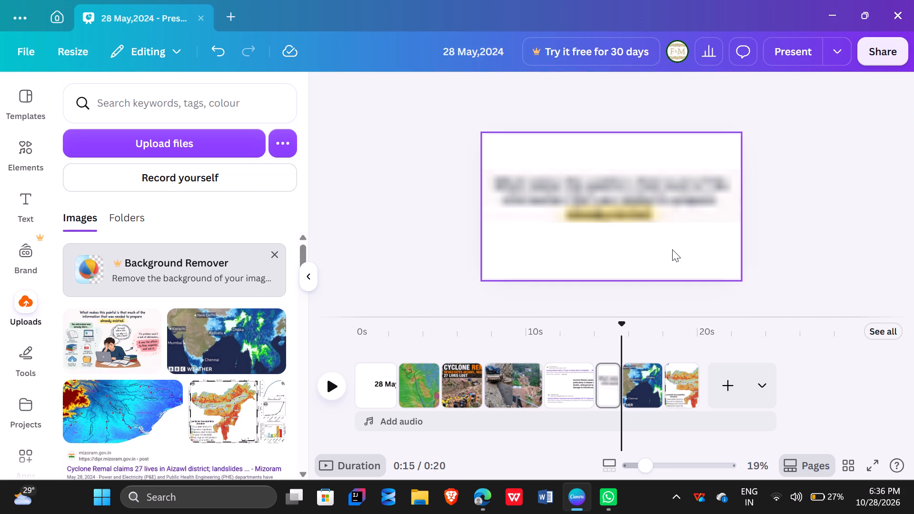
{"action": "left_click", "coordinate": [640, 198]}
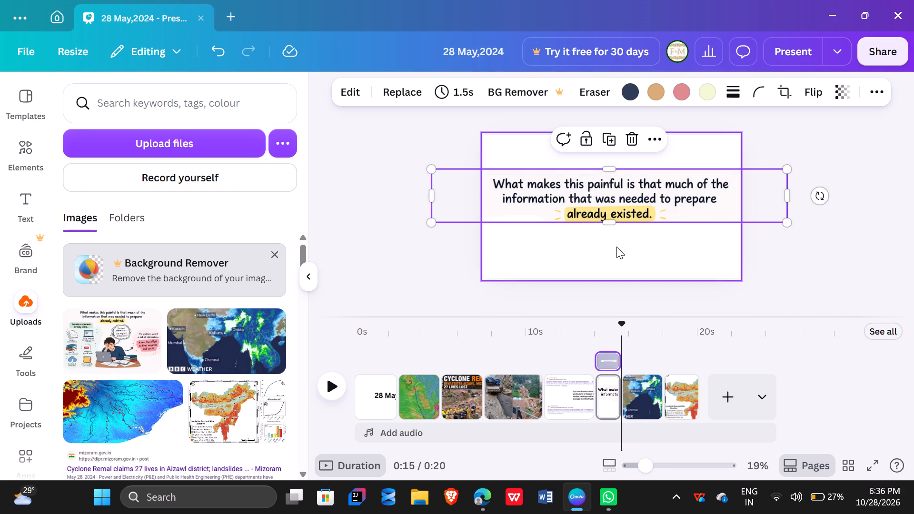
{"action": "left_click", "coordinate": [616, 247]}
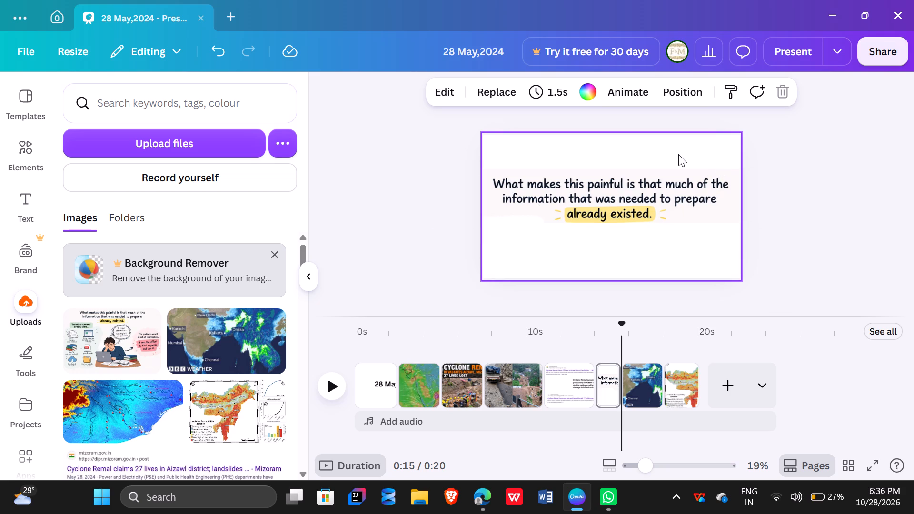
Set the headline page's background to the solid colour #F7F7F7.
{"action": "left_click", "coordinate": [594, 139]}
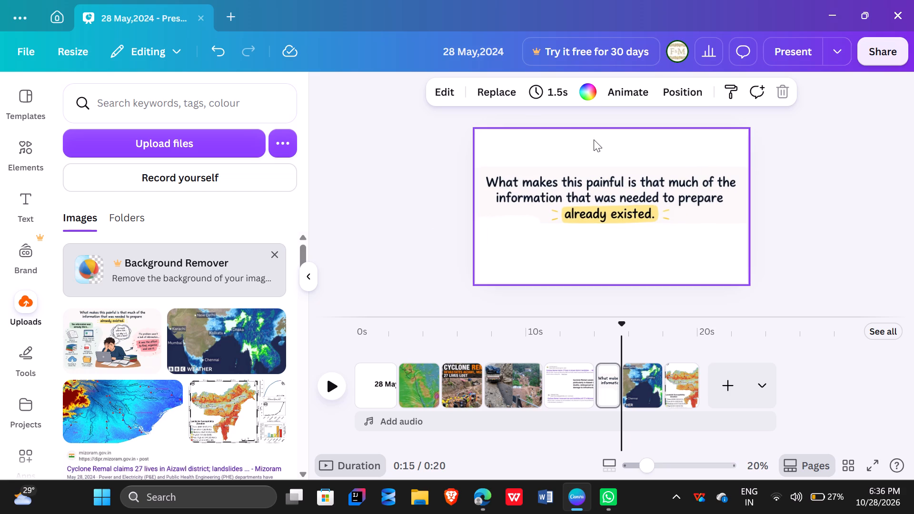
{"action": "left_click", "coordinate": [594, 139]}
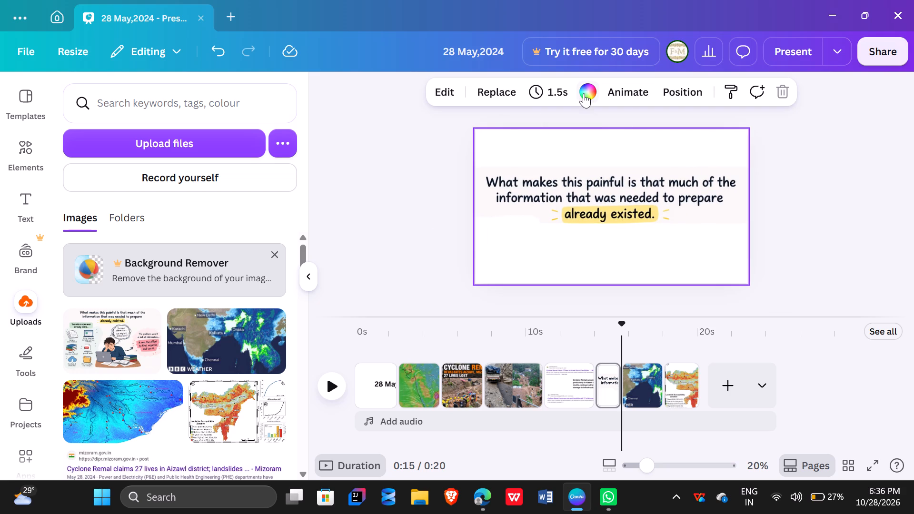
{"action": "left_click", "coordinate": [584, 93]}
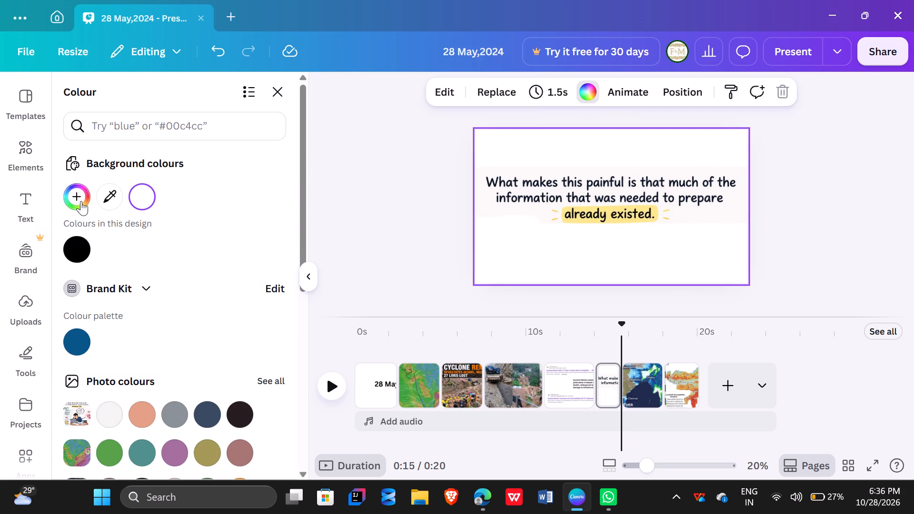
{"action": "left_click", "coordinate": [81, 201]}
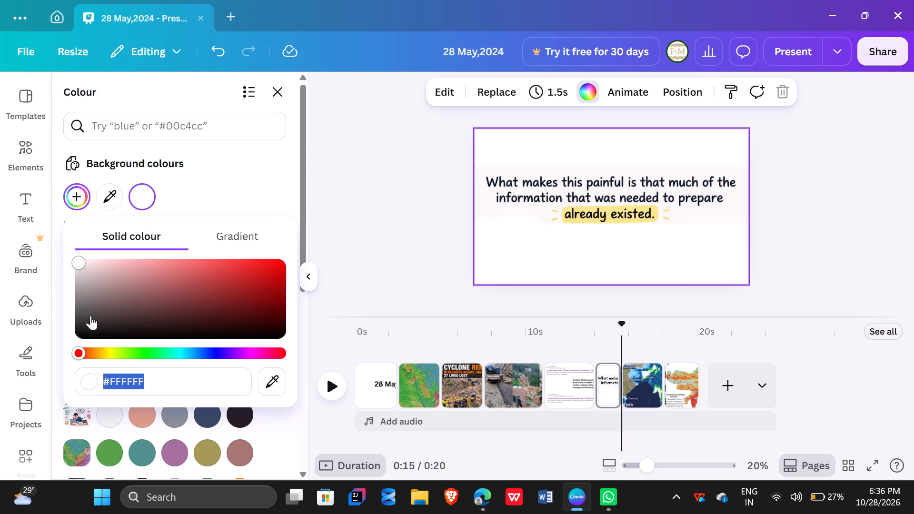
{"action": "left_click", "coordinate": [109, 356]}
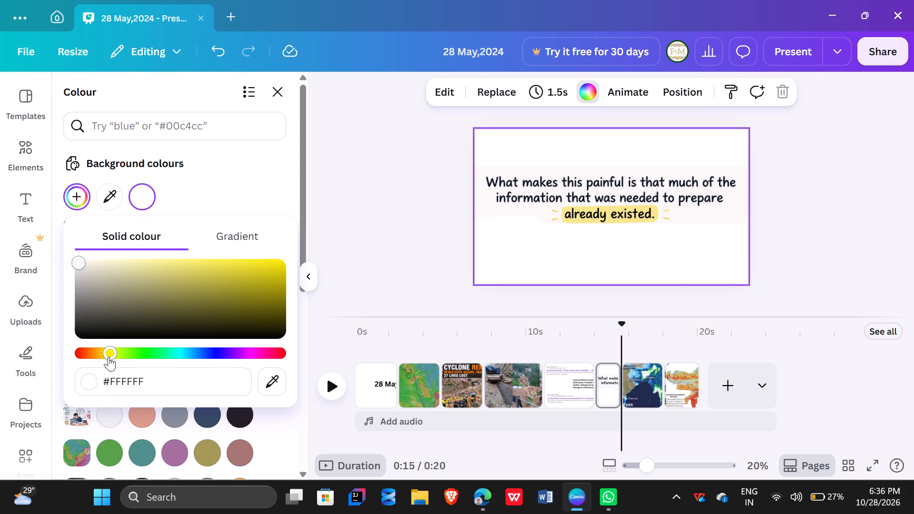
{"action": "left_click", "coordinate": [78, 263]}
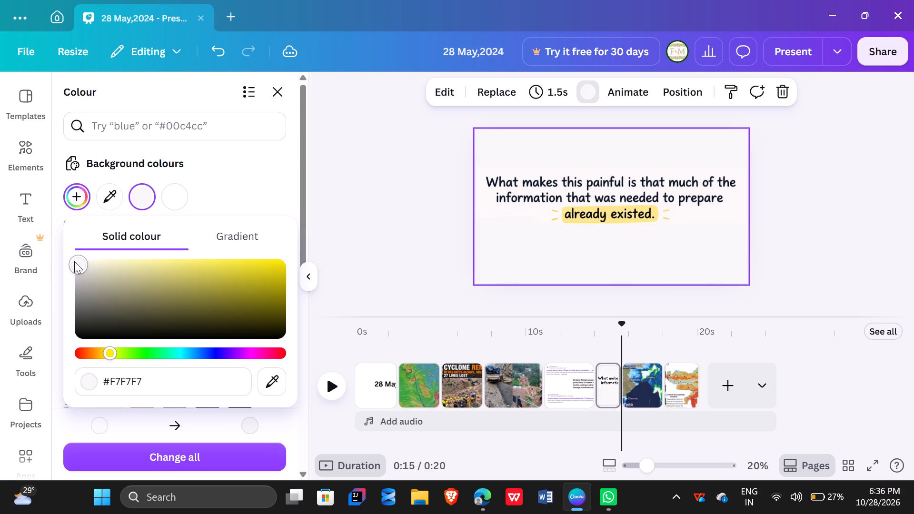
{"action": "left_click", "coordinate": [824, 212]}
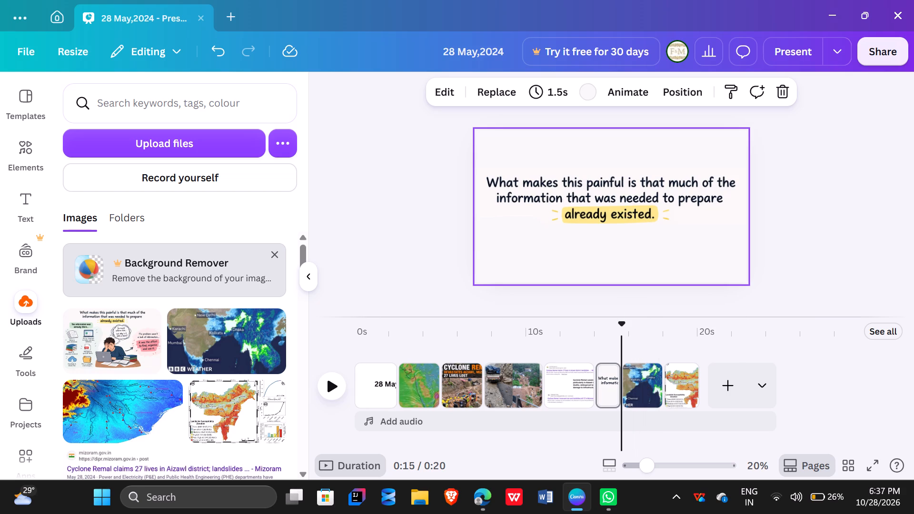
Play the presentation from the beginning to review the page order and timing.
{"action": "left_click_drag", "start_coordinate": [624, 325], "coordinate": [332, 349]}
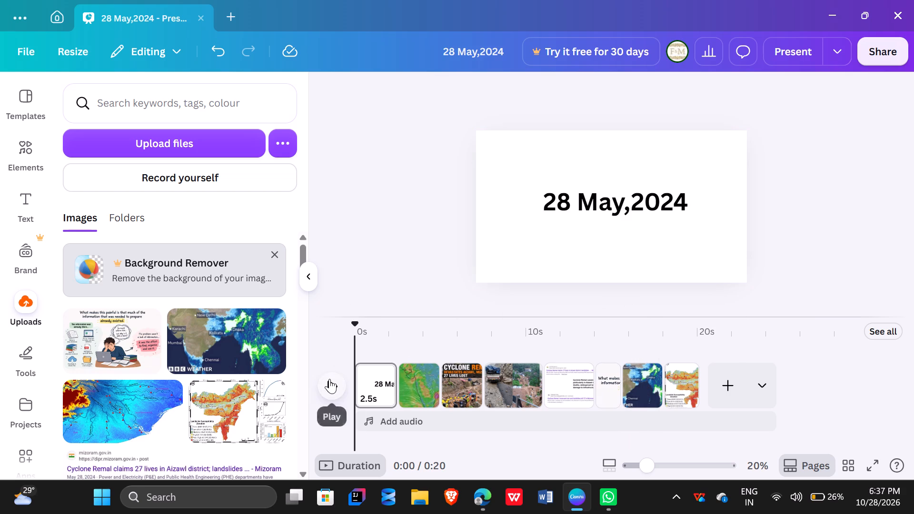
{"action": "left_click", "coordinate": [329, 379]}
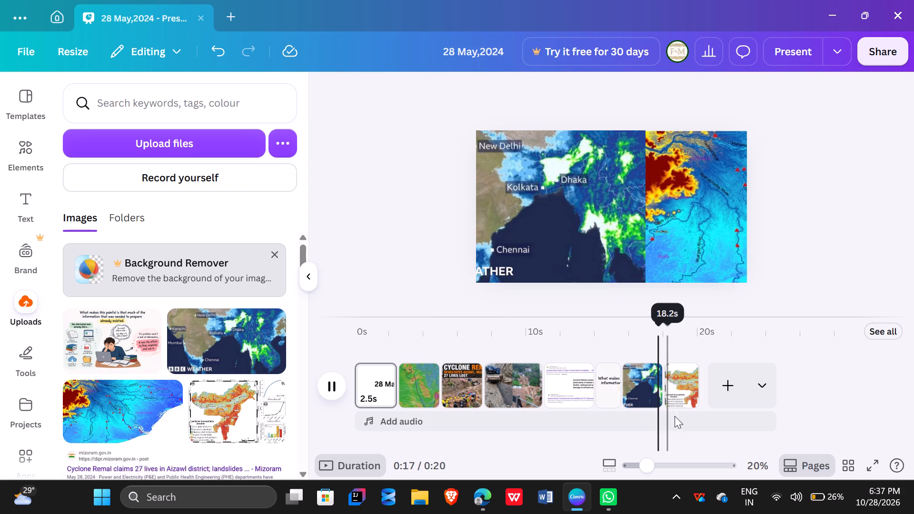
Extend the duration of the "What makes this painful" headline page to 2.9 seconds.
{"action": "left_click", "coordinate": [606, 382]}
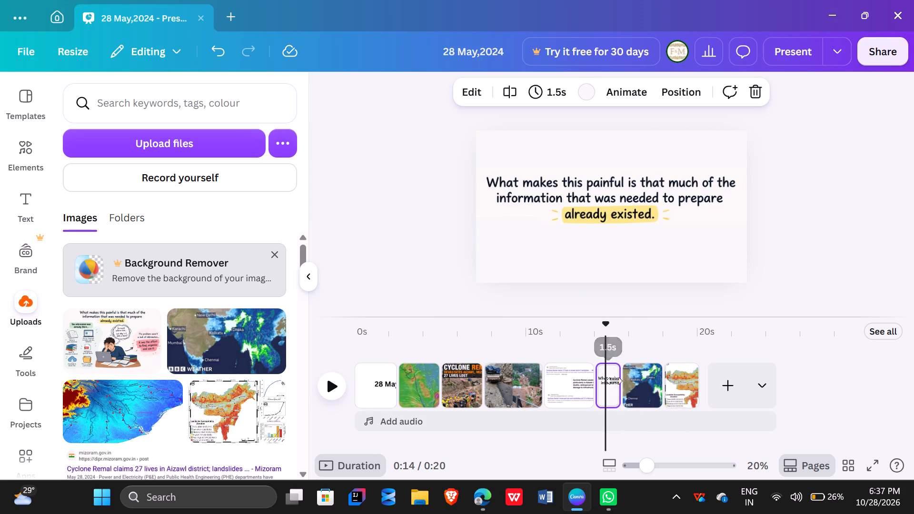
{"action": "left_click_drag", "start_coordinate": [616, 385], "coordinate": [628, 385]}
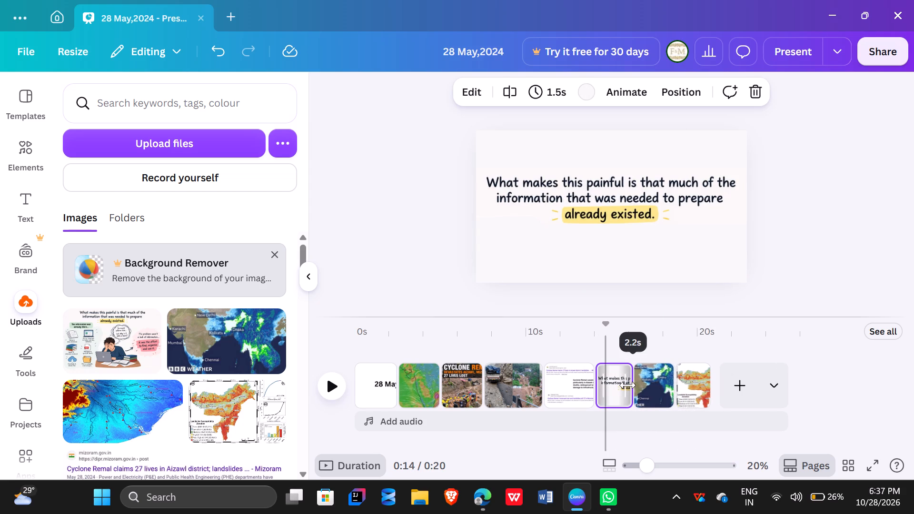
{"action": "left_click_drag", "start_coordinate": [628, 385], "coordinate": [639, 384]}
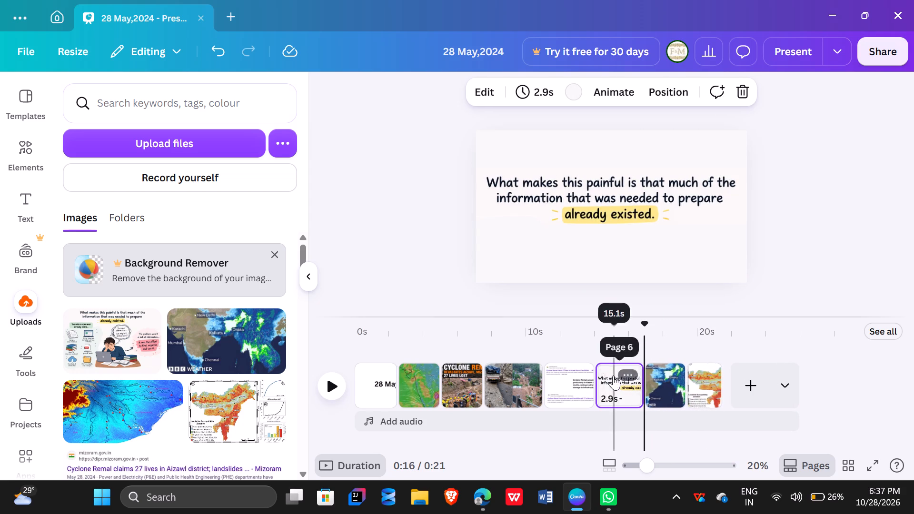
Play the presentation from the start of the "What makes this painful" headline page to check its timing.
{"action": "left_click_drag", "start_coordinate": [645, 341], "coordinate": [633, 341]}
{"action": "left_click_drag", "start_coordinate": [644, 326], "coordinate": [596, 329]}
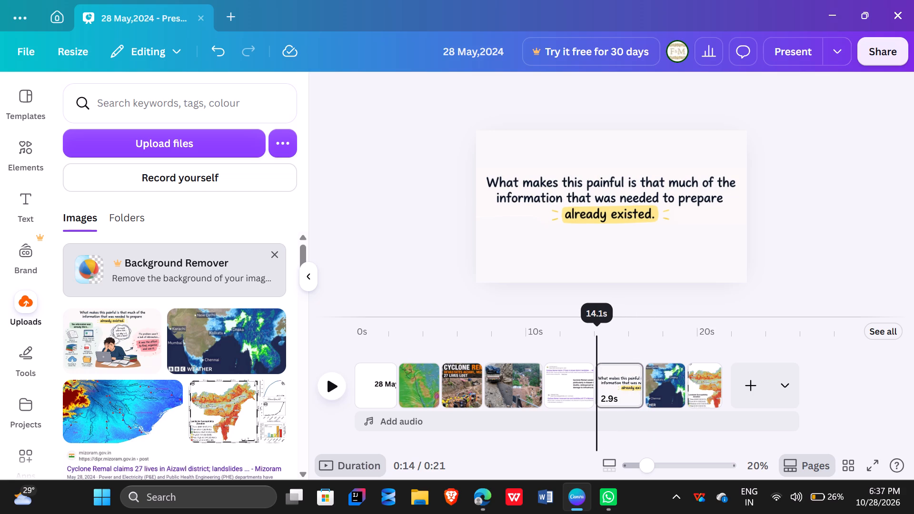
{"action": "key", "text": "space"}
{"action": "left_click", "coordinate": [596, 329]}
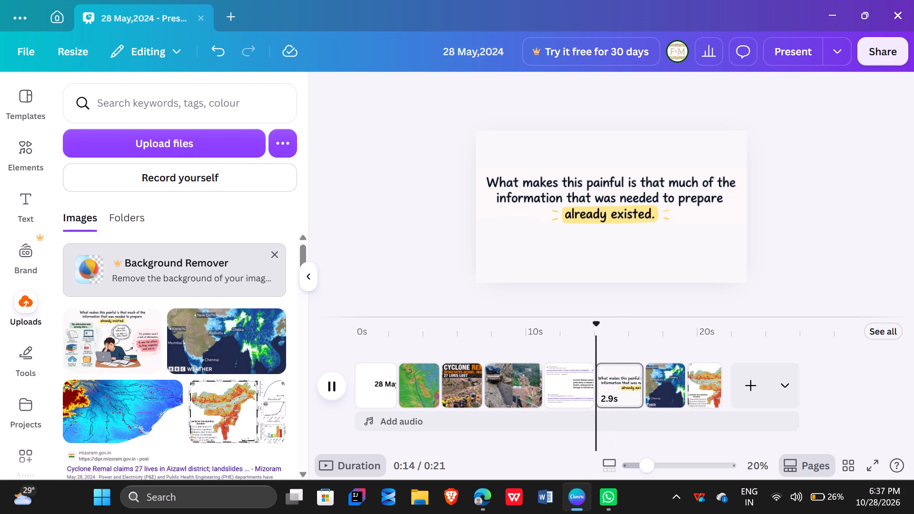
{"action": "key", "text": "space"}
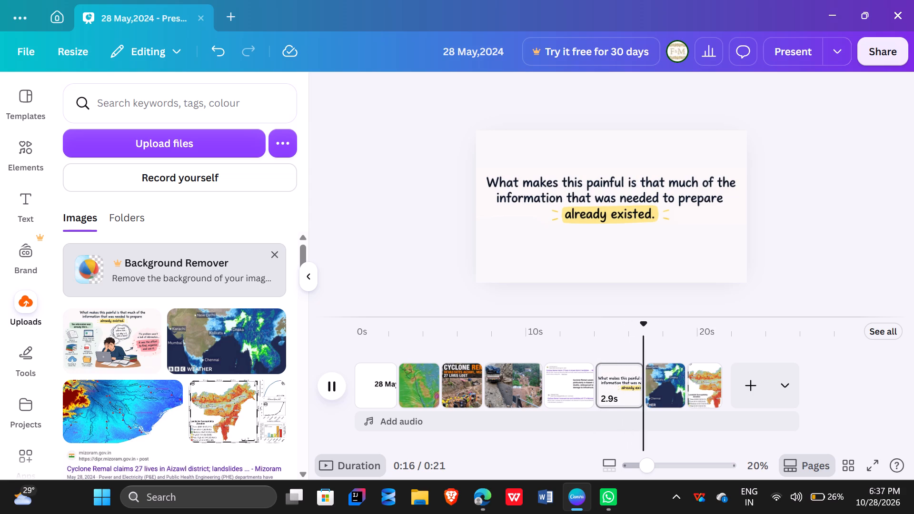
{"action": "key", "text": "space"}
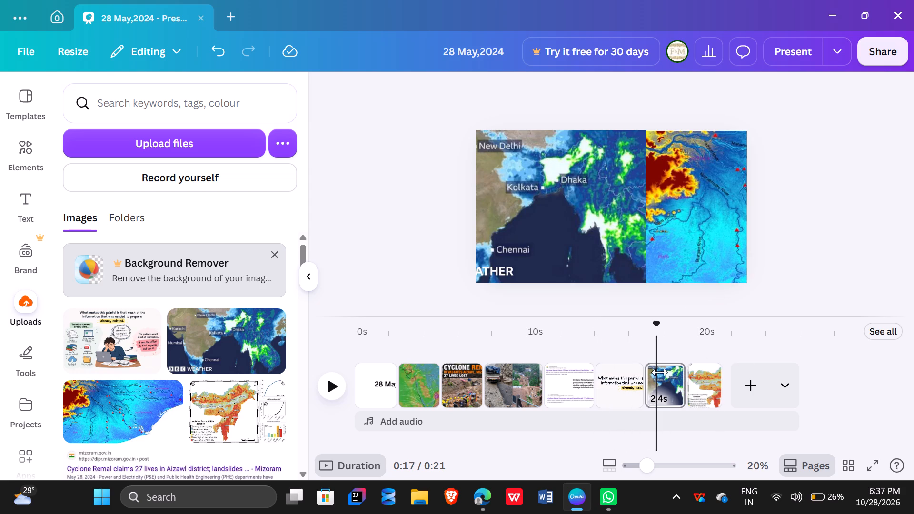
Shorten the duration of the weather map page that follows the headline page to 1.7 seconds.
{"action": "left_click_drag", "start_coordinate": [650, 385], "coordinate": [676, 385]}
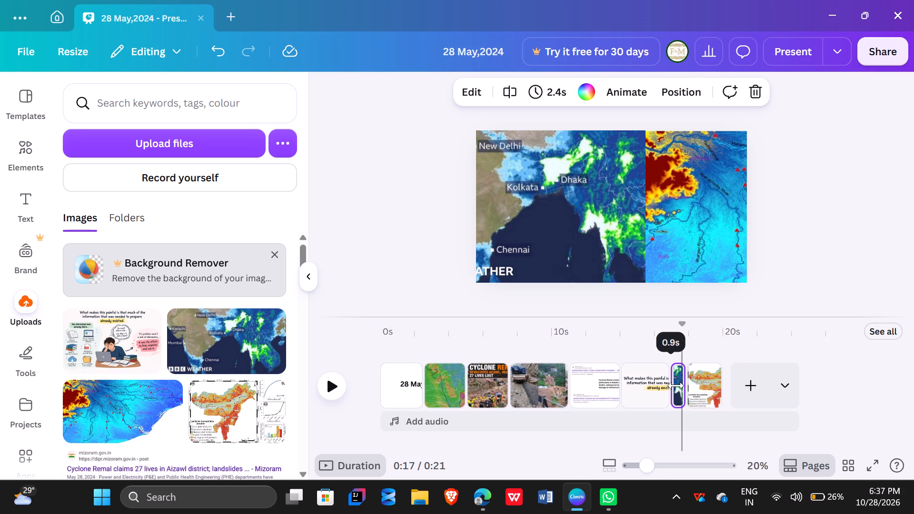
{"action": "left_click_drag", "start_coordinate": [676, 385], "coordinate": [662, 385]}
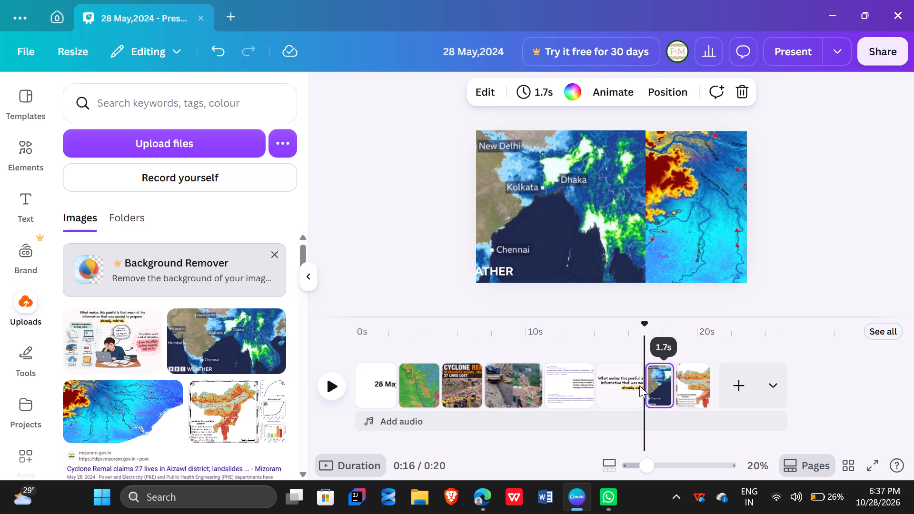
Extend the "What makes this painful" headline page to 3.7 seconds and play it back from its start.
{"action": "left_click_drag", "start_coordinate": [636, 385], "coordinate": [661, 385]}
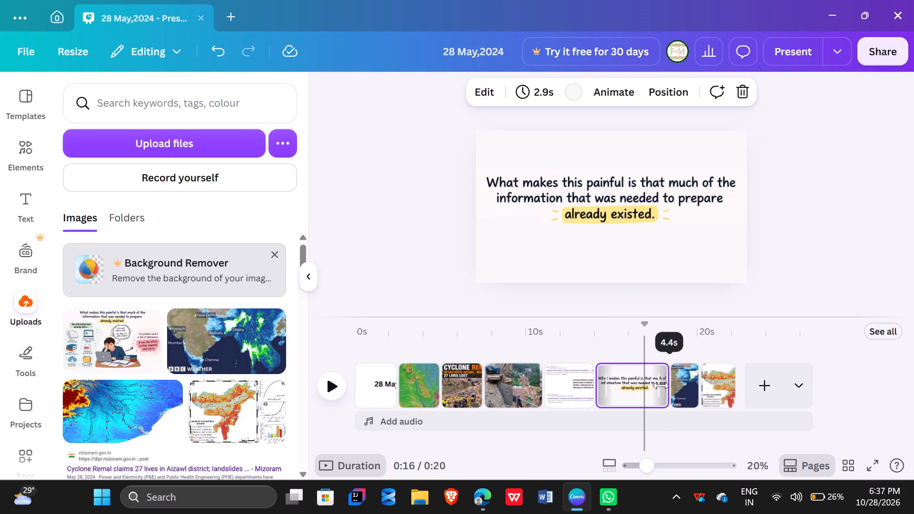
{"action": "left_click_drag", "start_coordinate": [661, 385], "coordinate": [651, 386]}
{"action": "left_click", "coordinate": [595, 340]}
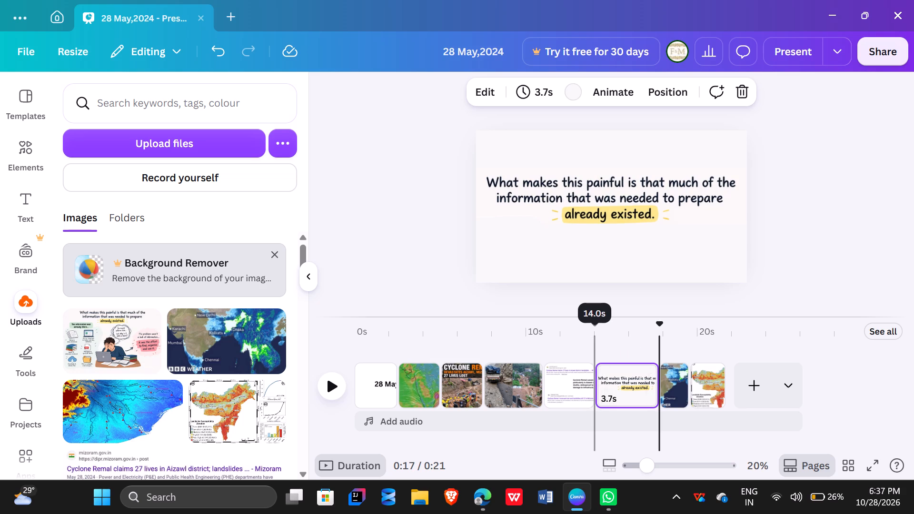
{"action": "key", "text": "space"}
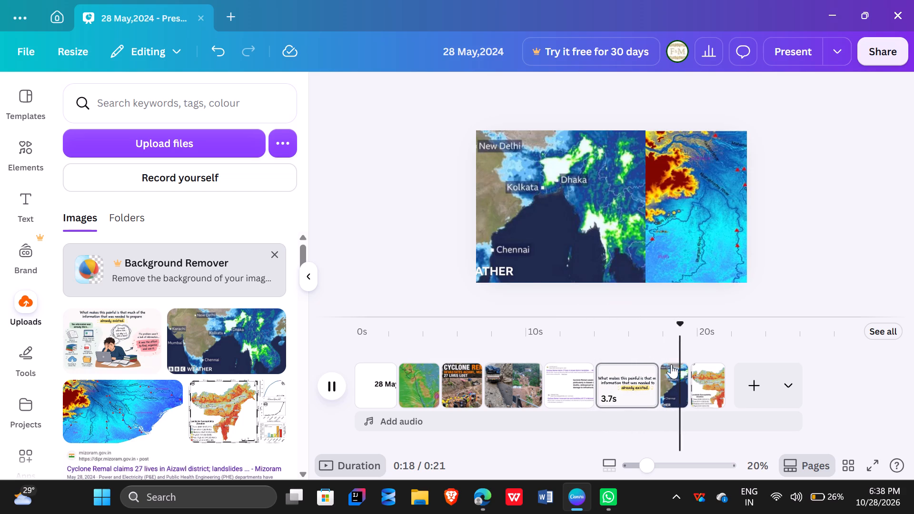
Extend the "What makes this painful" headline page to 4.6 seconds and play from its start through the closing map pages.
{"action": "left_click_drag", "start_coordinate": [645, 384], "coordinate": [646, 384]}
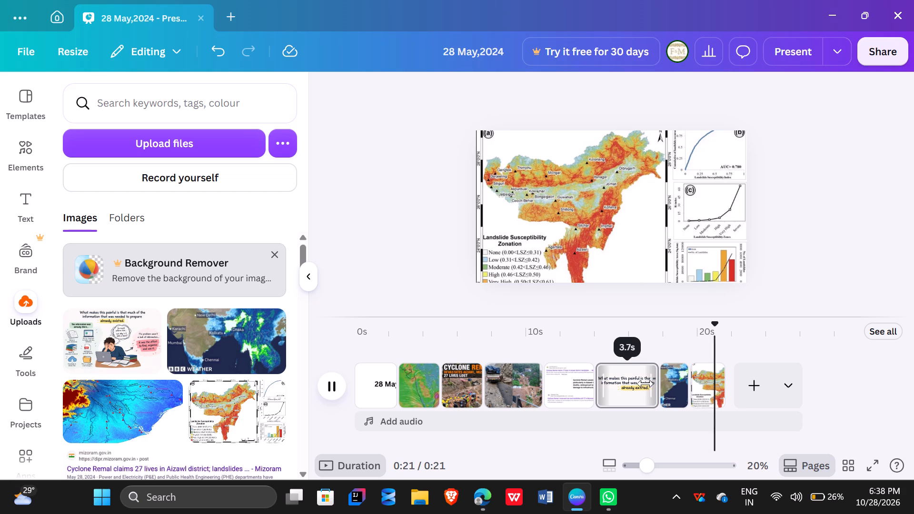
{"action": "left_click_drag", "start_coordinate": [646, 384], "coordinate": [660, 383]}
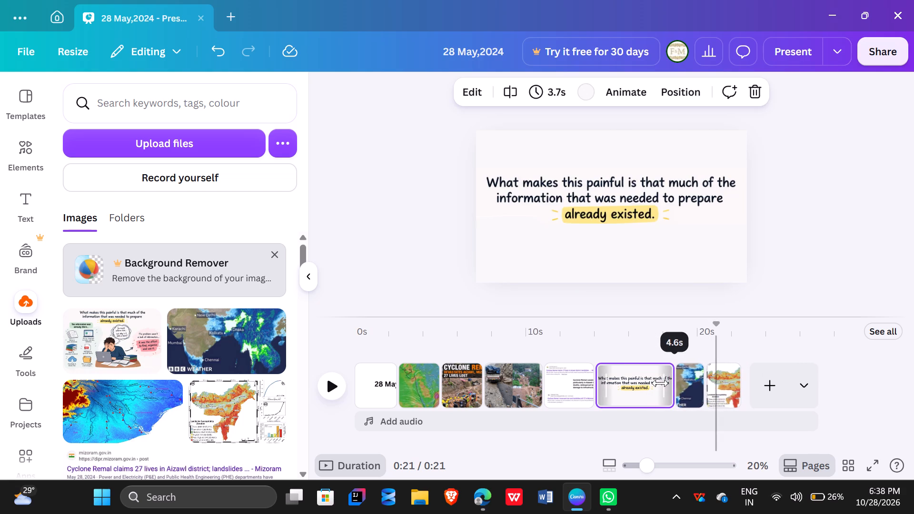
{"action": "left_click_drag", "start_coordinate": [660, 383], "coordinate": [660, 383]}
{"action": "left_click", "coordinate": [598, 342]}
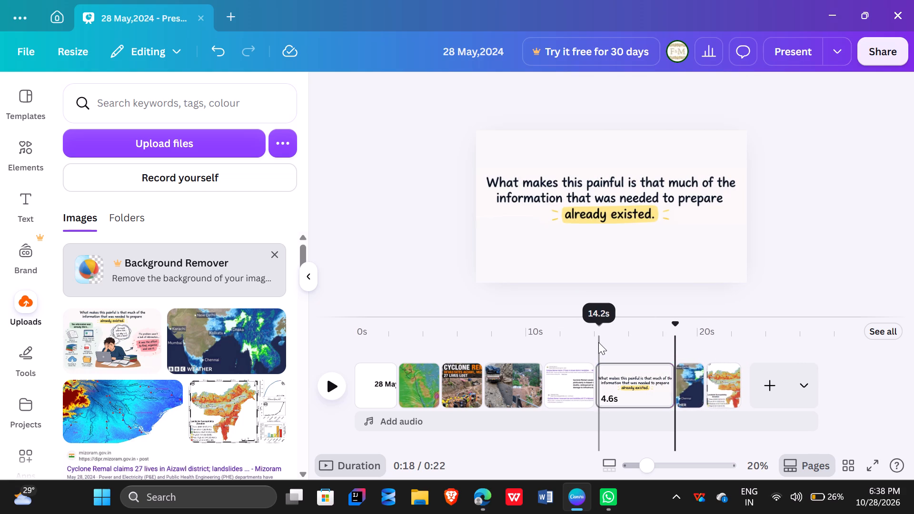
{"action": "key", "text": "space"}
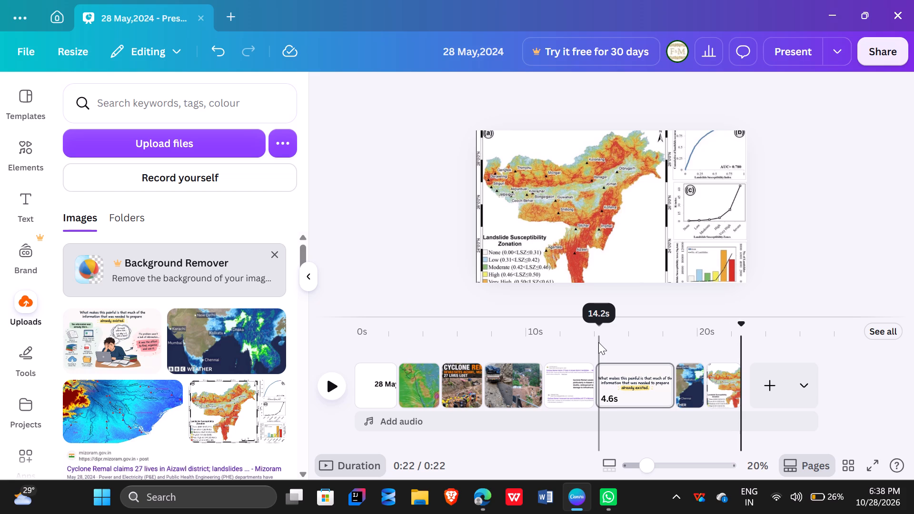
Add a new page after the landslide susceptibility map page at the end of the presentation.
{"action": "left_click", "coordinate": [772, 383]}
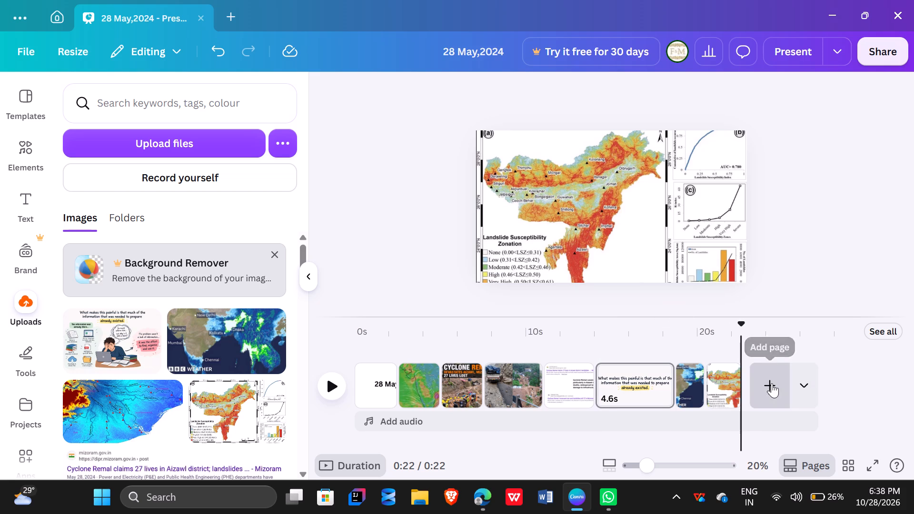
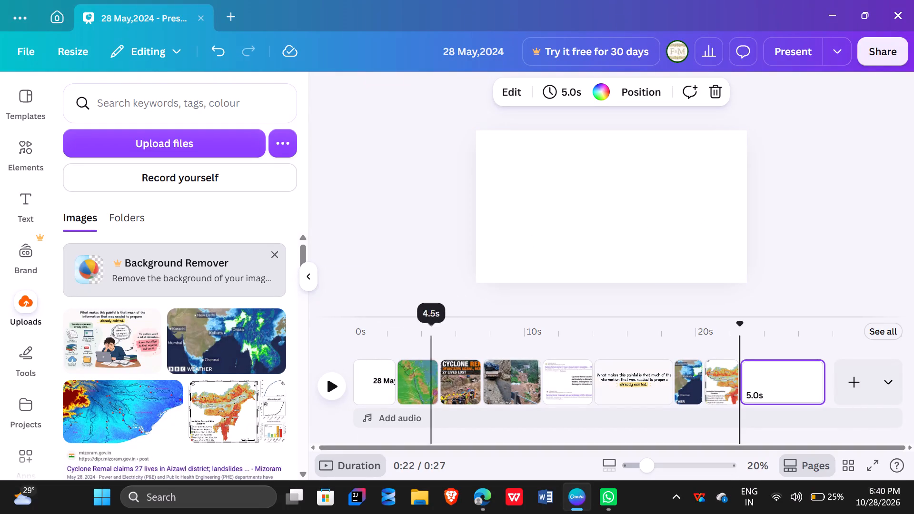
Play back the blank last page from its start to check its timing.
{"action": "left_click_drag", "start_coordinate": [740, 331], "coordinate": [335, 307]}
{"action": "left_click", "coordinate": [327, 392]}
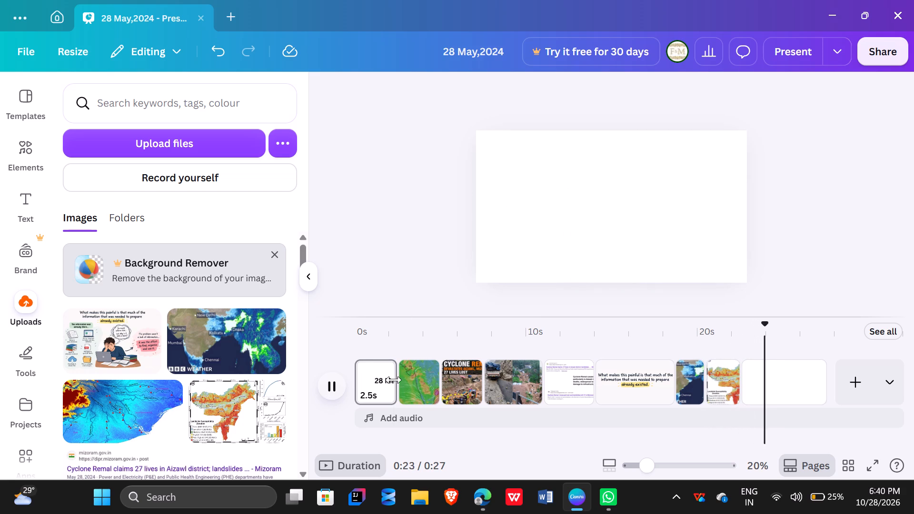
{"action": "left_click", "coordinate": [335, 387]}
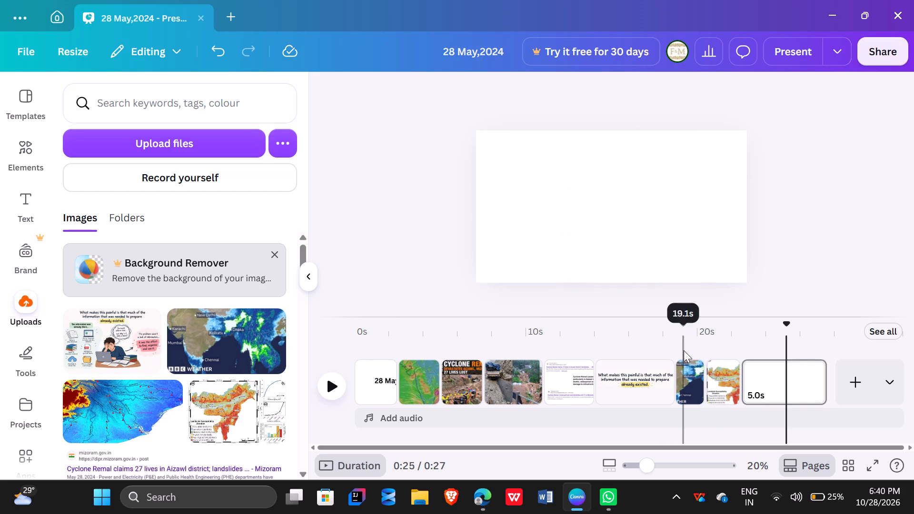
{"action": "left_click_drag", "start_coordinate": [786, 325], "coordinate": [744, 328]}
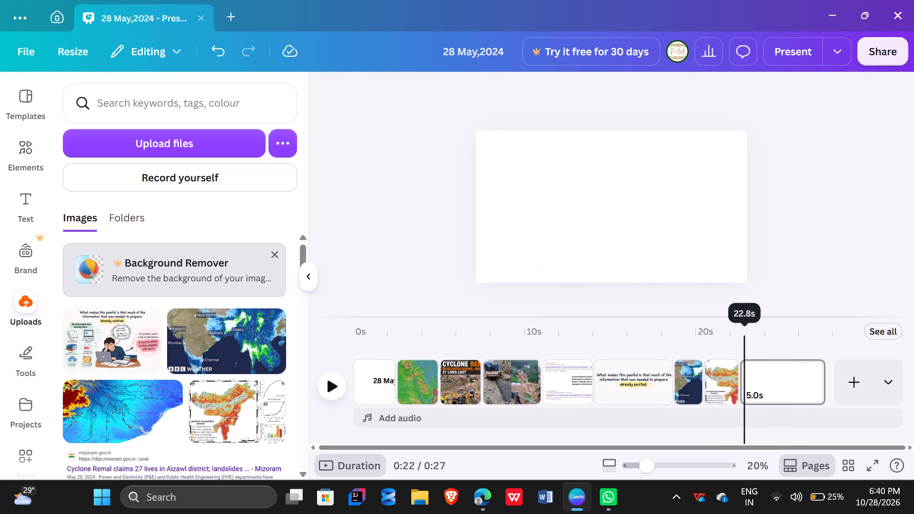
{"action": "left_click_drag", "start_coordinate": [744, 328], "coordinate": [742, 329]}
{"action": "left_click", "coordinate": [323, 390]}
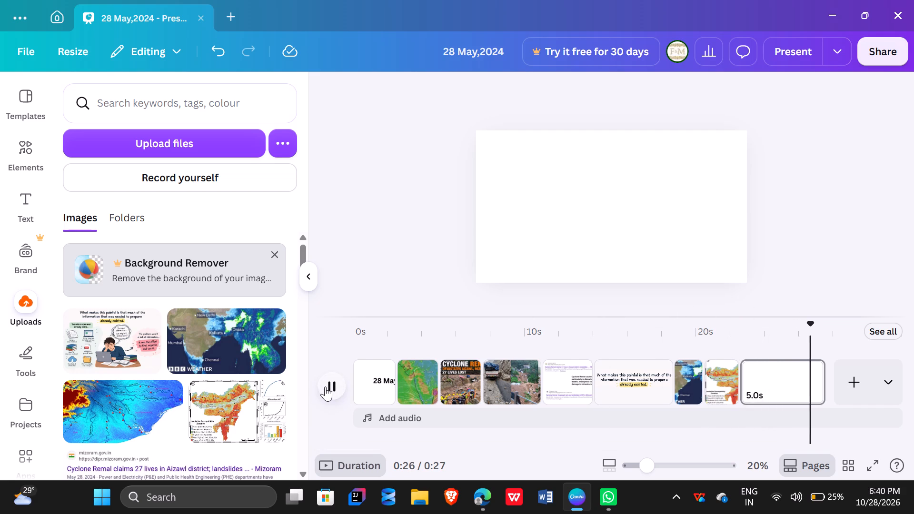
{"action": "left_click", "coordinate": [326, 387]}
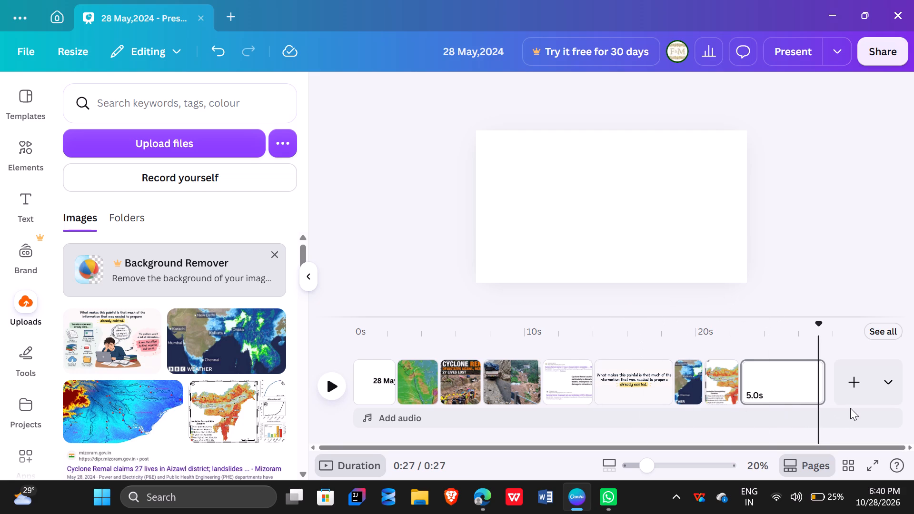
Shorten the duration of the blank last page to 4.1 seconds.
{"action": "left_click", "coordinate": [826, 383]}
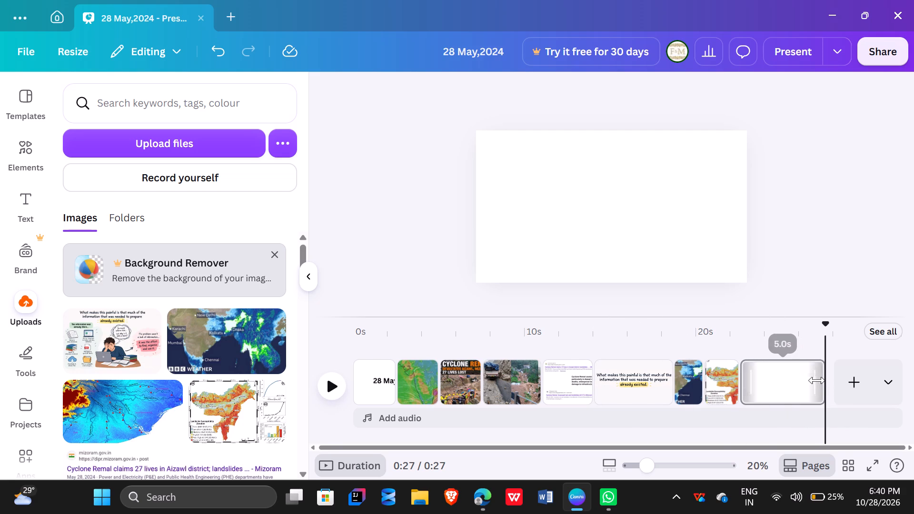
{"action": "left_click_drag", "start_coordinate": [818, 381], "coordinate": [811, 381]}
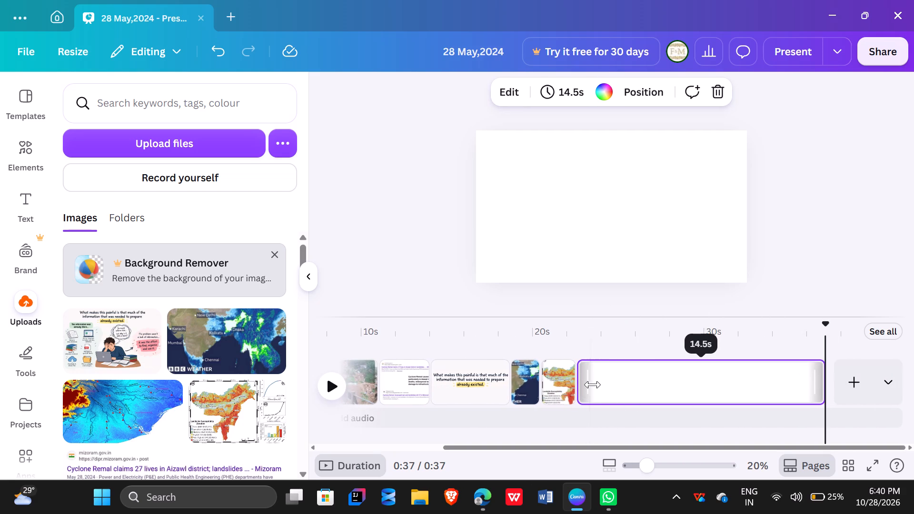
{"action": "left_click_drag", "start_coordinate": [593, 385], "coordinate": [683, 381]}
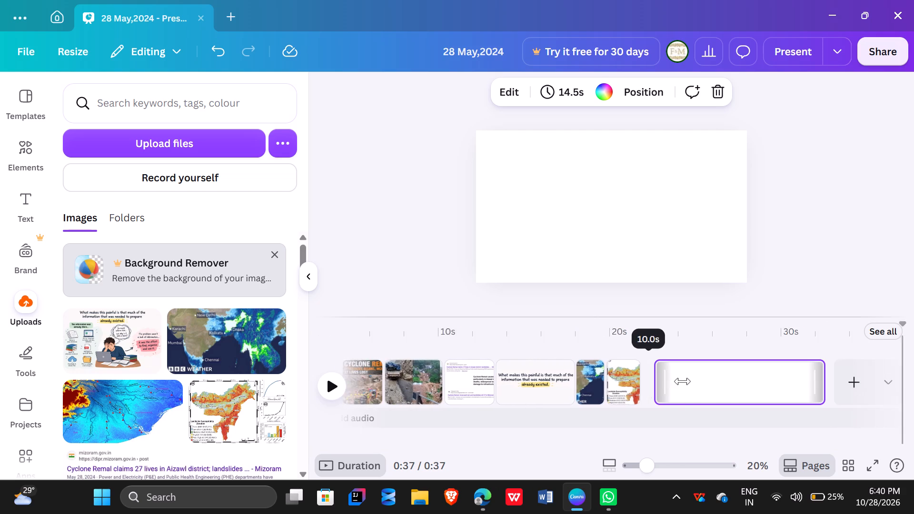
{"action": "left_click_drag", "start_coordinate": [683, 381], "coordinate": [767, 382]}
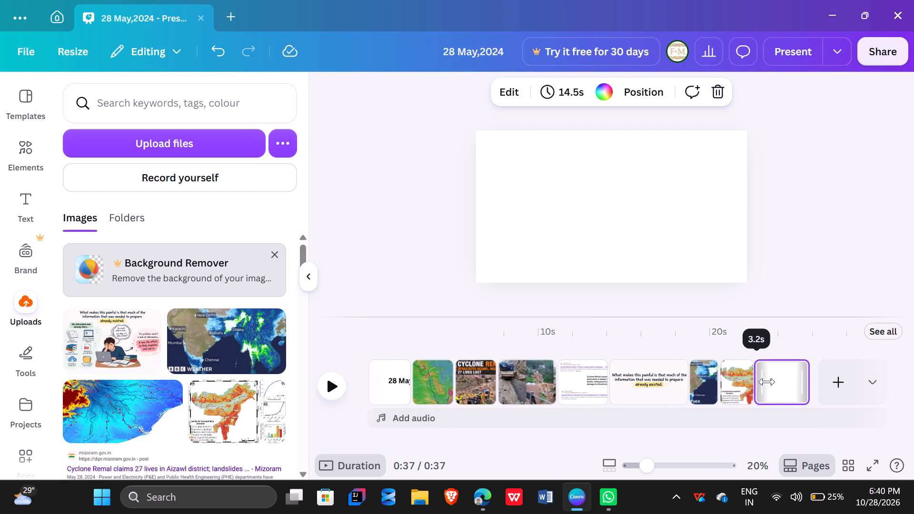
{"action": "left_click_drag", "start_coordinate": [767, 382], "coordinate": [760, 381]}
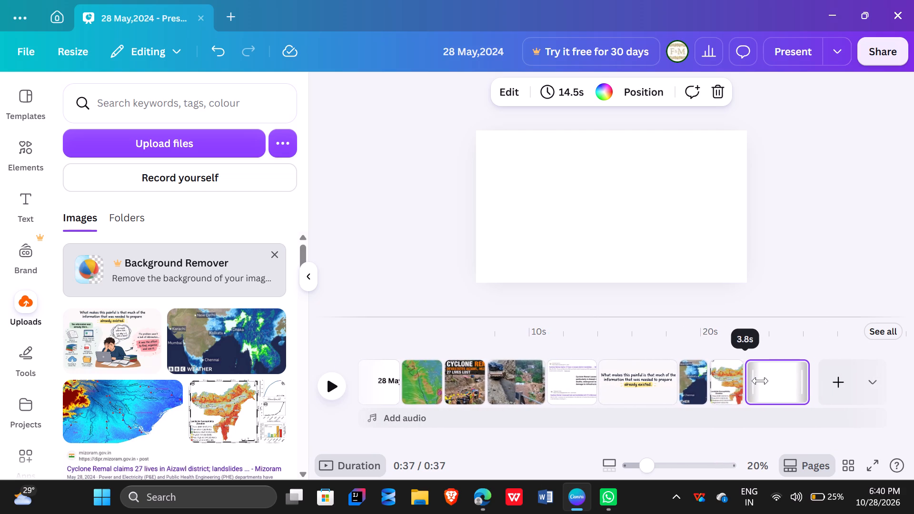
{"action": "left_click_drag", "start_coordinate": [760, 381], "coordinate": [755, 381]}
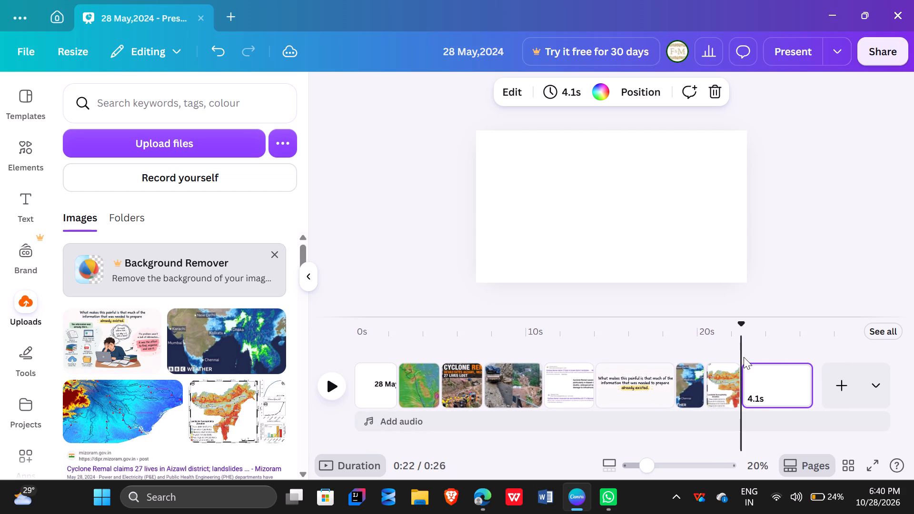
Play back the shortened blank last page from its start to its end to check its timing.
{"action": "key", "text": "space"}
{"action": "key", "text": "space"}
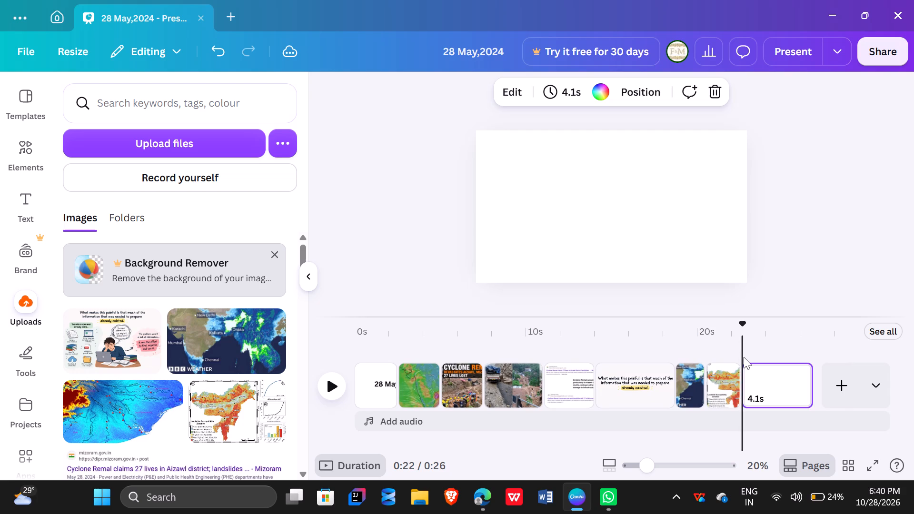
{"action": "key", "text": "space"}
{"action": "left_click", "coordinate": [797, 270]}
{"action": "key", "text": "space"}
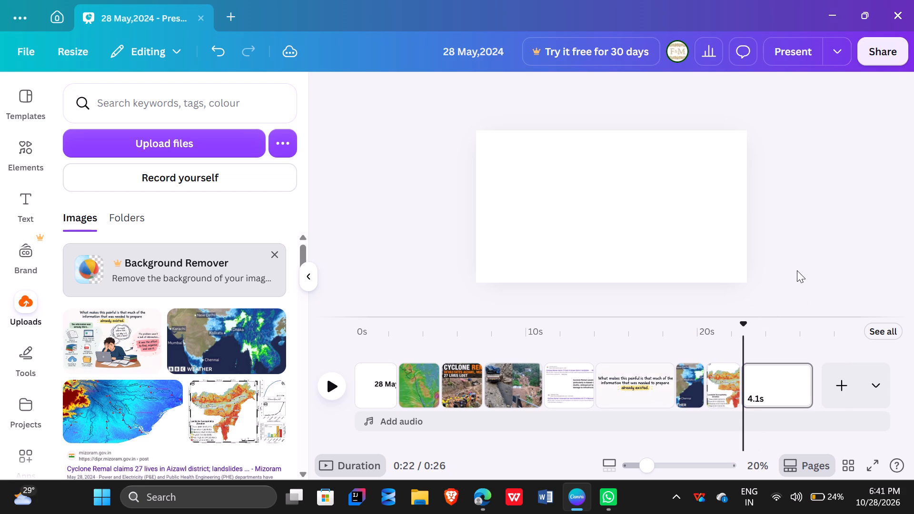
{"action": "key", "text": "space"}
{"action": "left_click", "coordinate": [329, 393]}
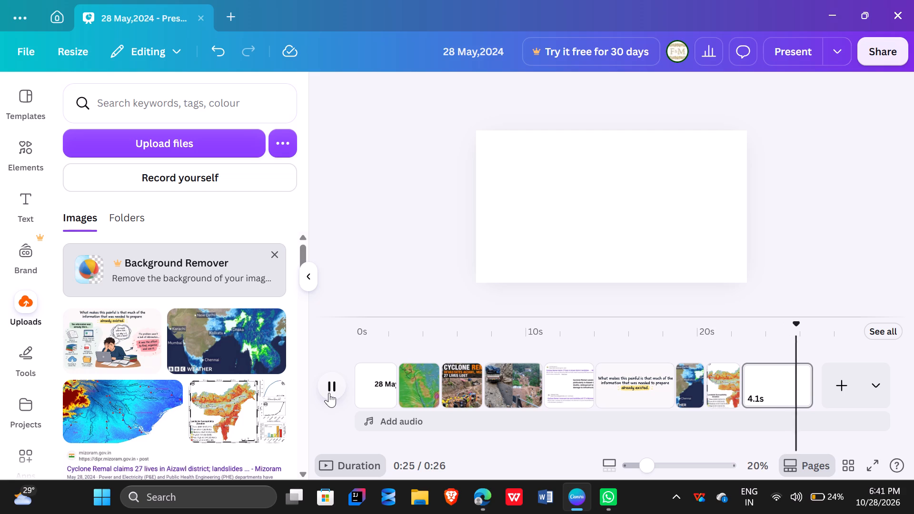
{"action": "left_click", "coordinate": [329, 393]}
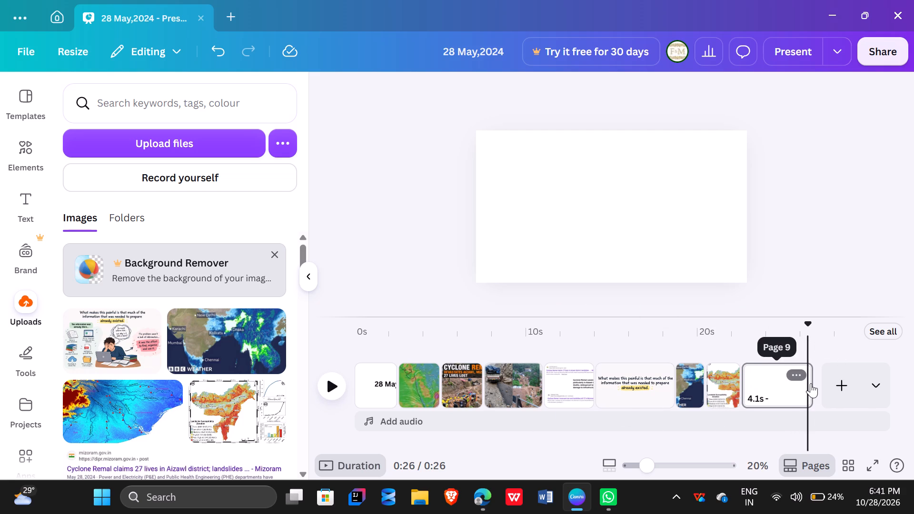
Shorten the blank last page to 3.7 seconds and play it back from its start.
{"action": "left_click_drag", "start_coordinate": [753, 385], "coordinate": [760, 385]}
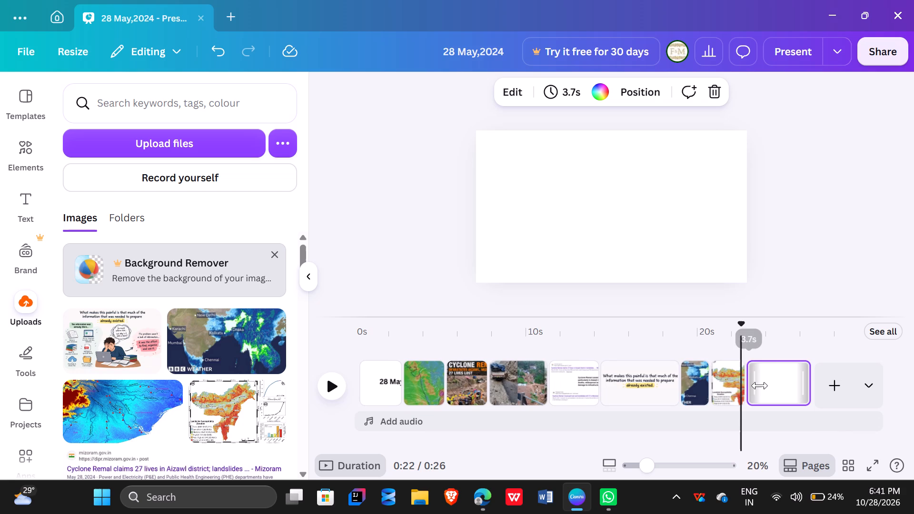
{"action": "key", "text": "space"}
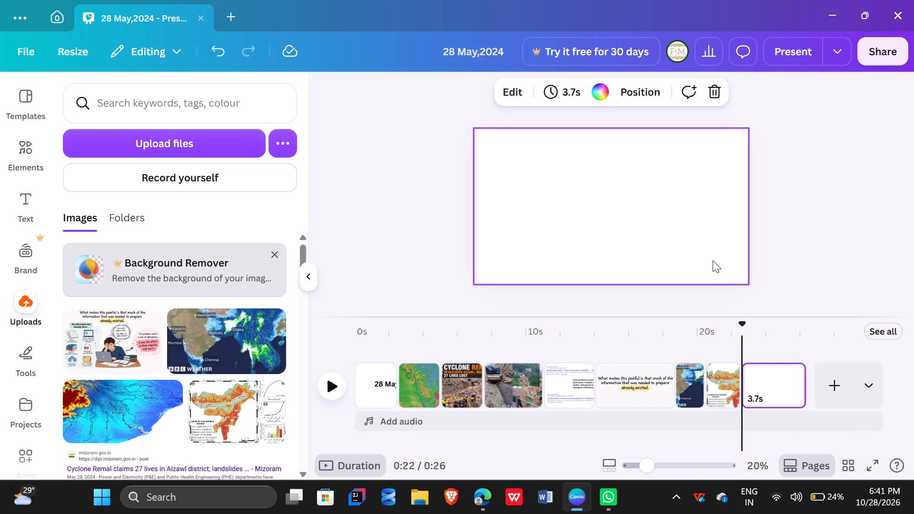
{"action": "left_click", "coordinate": [338, 377]}
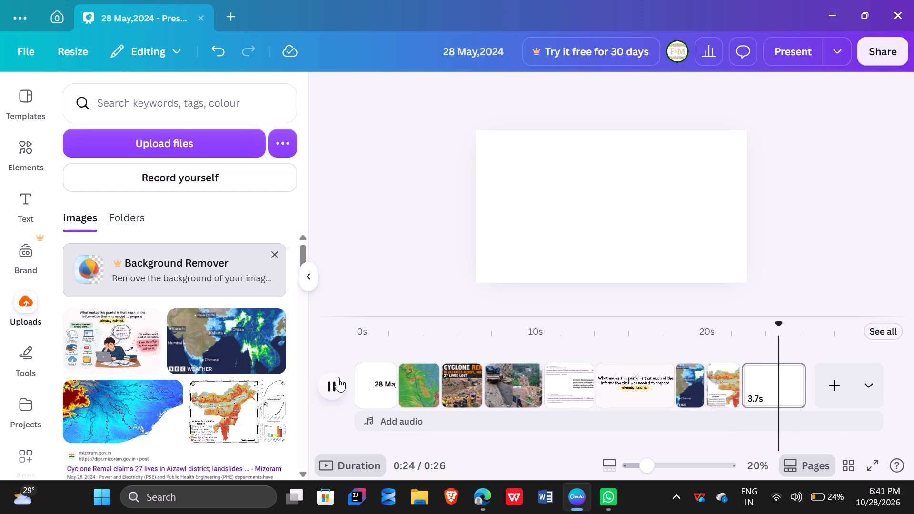
{"action": "left_click", "coordinate": [338, 377]}
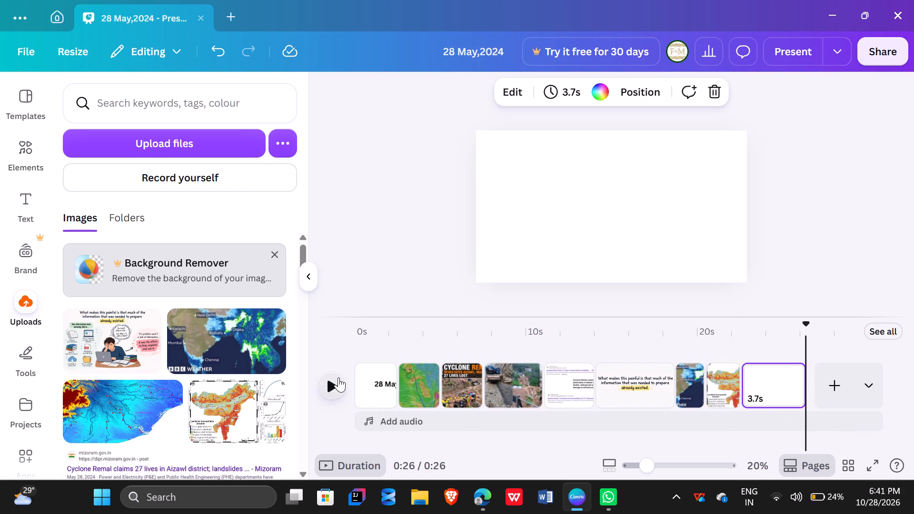
{"action": "left_click", "coordinate": [338, 377]}
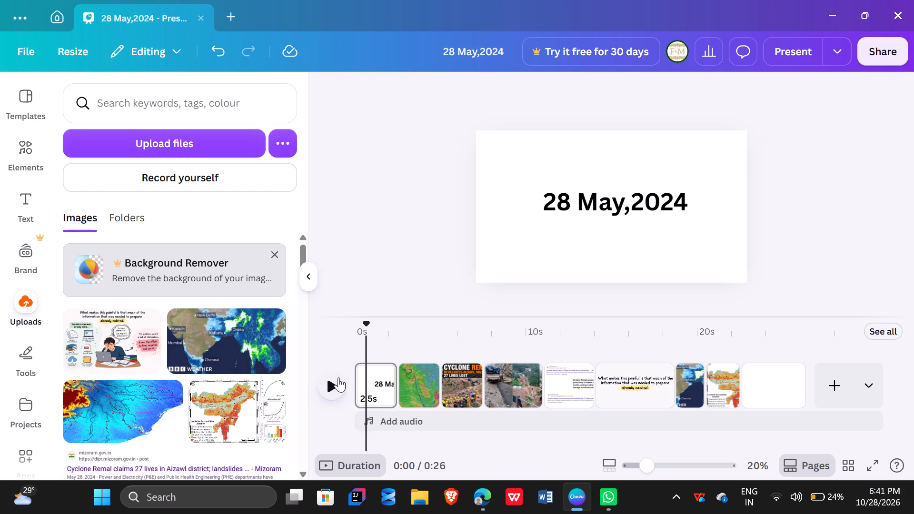
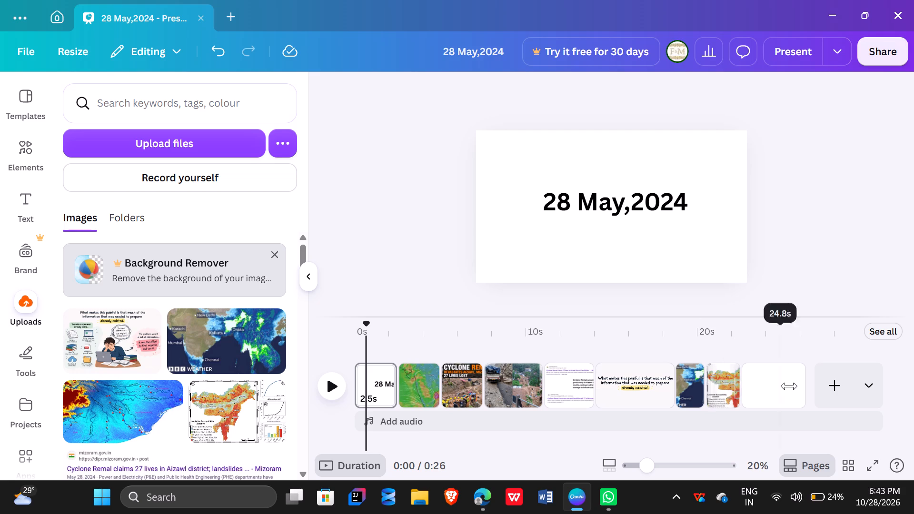
Select the blank 3.7-second last page of the presentation.
{"action": "left_click", "coordinate": [768, 386]}
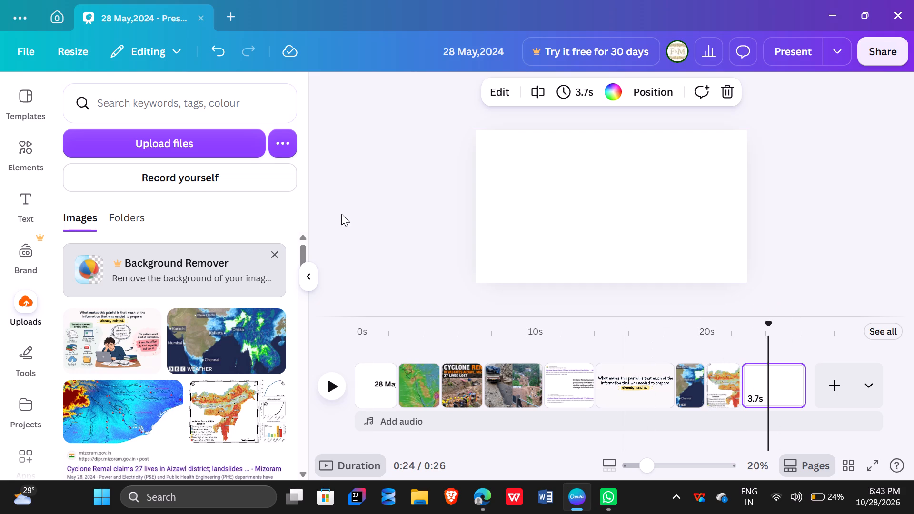
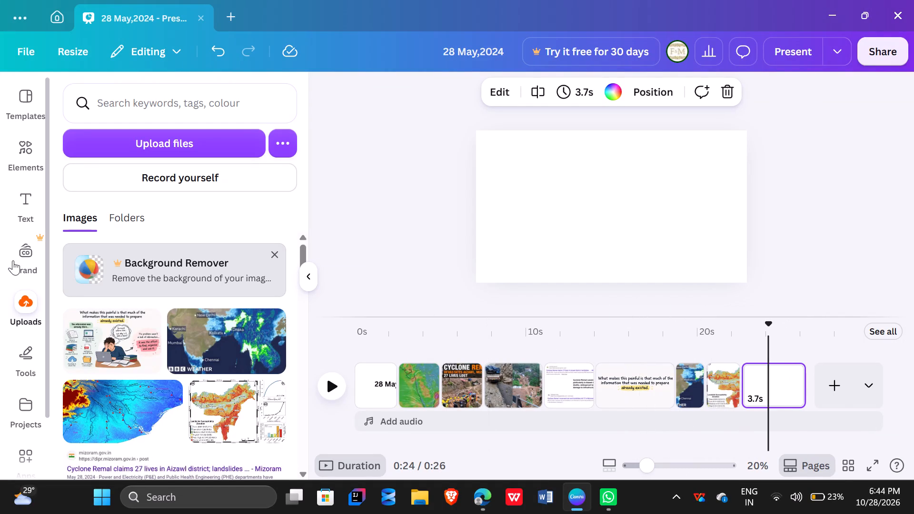
{"action": "left_click", "coordinate": [142, 139]}
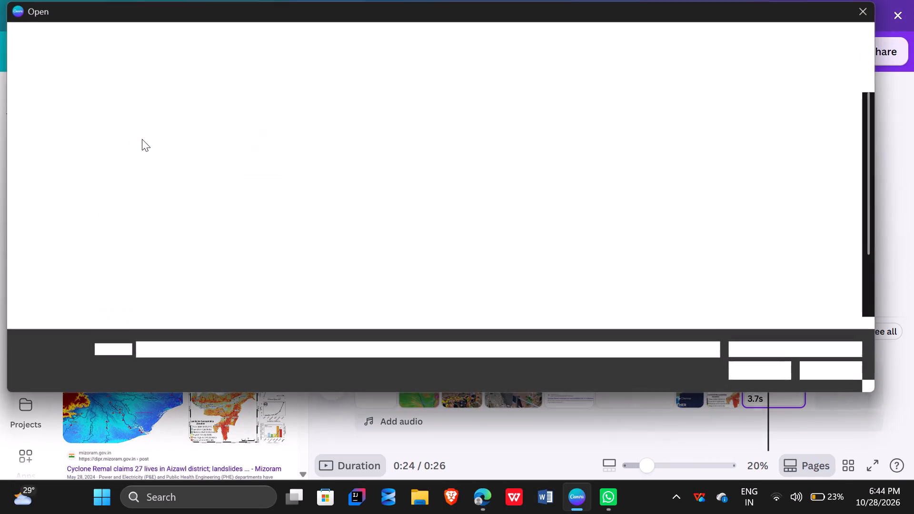
{"action": "double_click", "coordinate": [173, 122]}
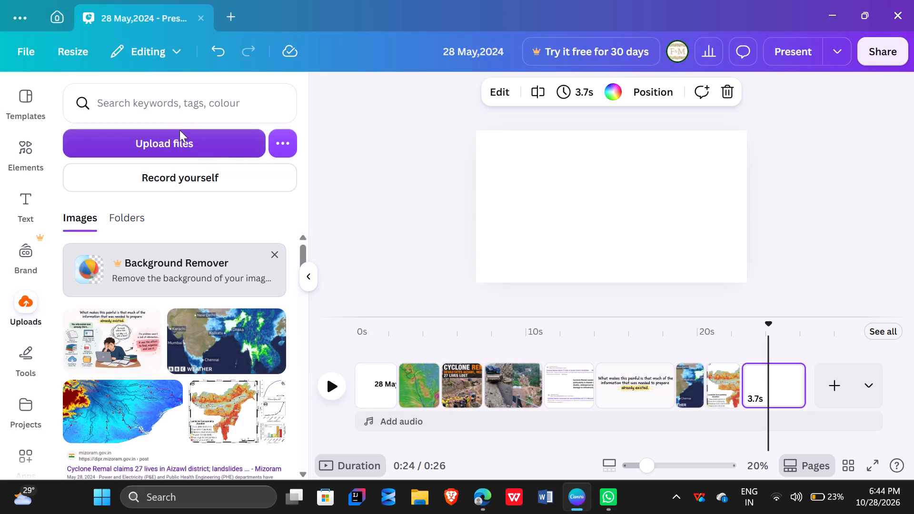
Place the uploaded forecasts-and-systems diagram on the last page and enlarge it to the full page width, about 1,920 by 872.
{"action": "left_click", "coordinate": [113, 333]}
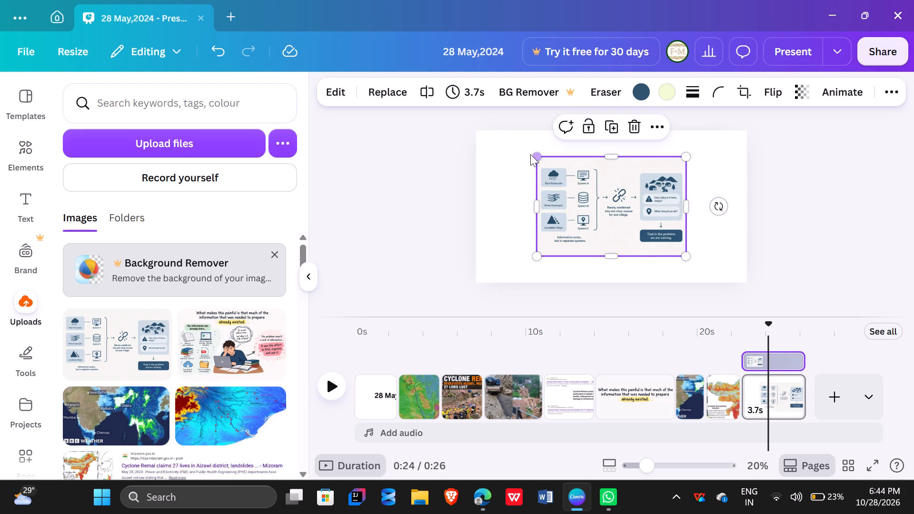
{"action": "left_click_drag", "start_coordinate": [534, 159], "coordinate": [503, 150]}
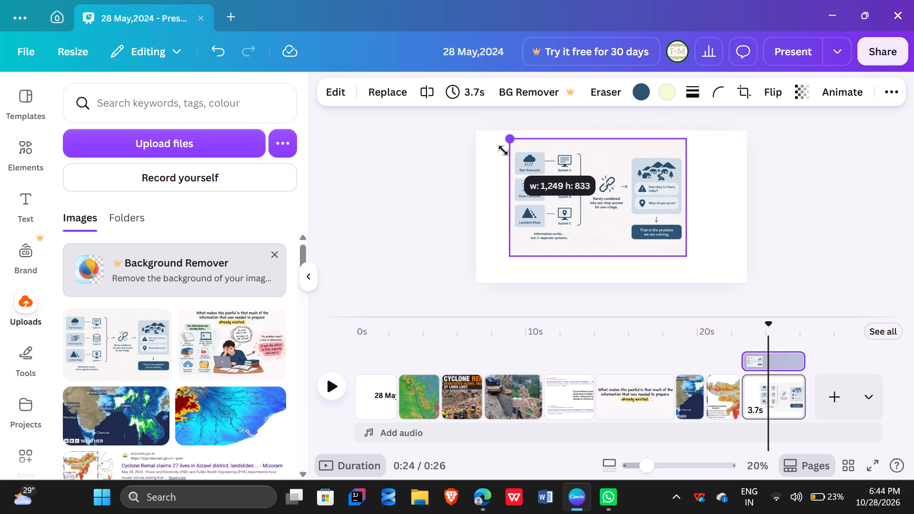
{"action": "left_click_drag", "start_coordinate": [503, 150], "coordinate": [486, 156]}
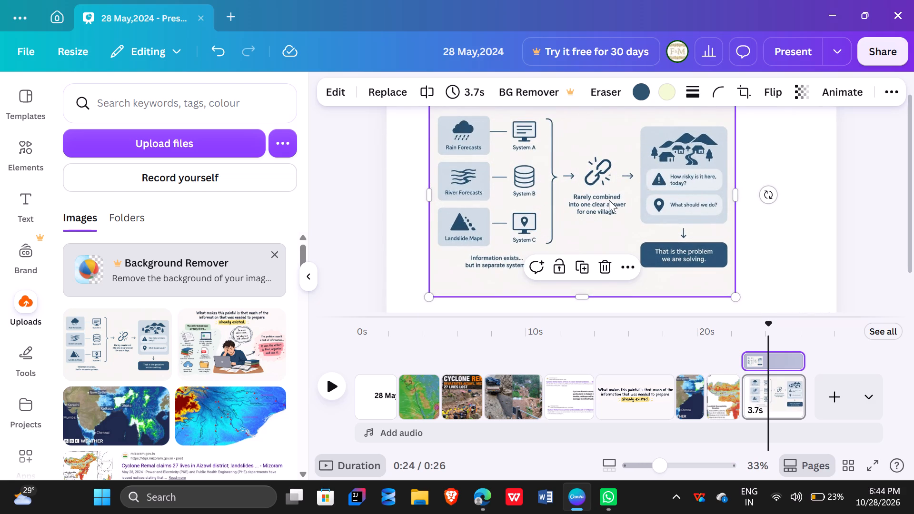
{"action": "left_click_drag", "start_coordinate": [609, 200], "coordinate": [632, 217]}
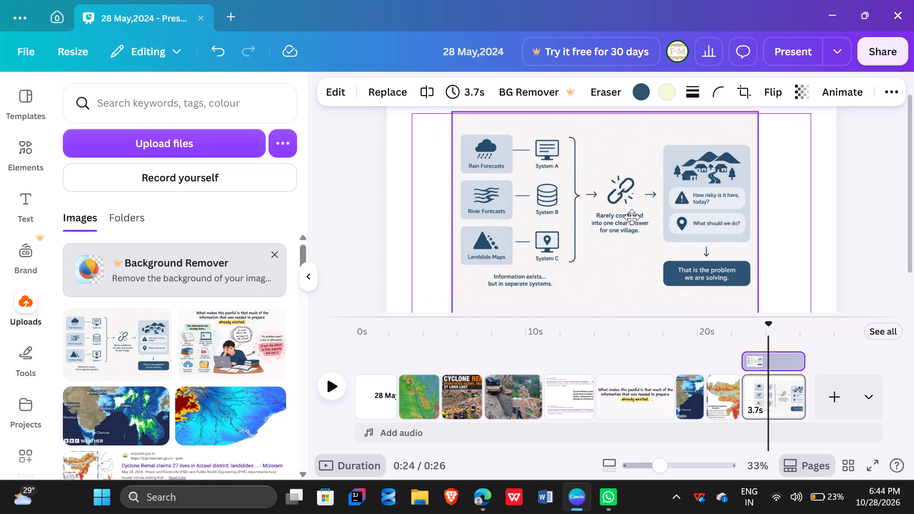
{"action": "left_click_drag", "start_coordinate": [632, 217], "coordinate": [631, 221]}
{"action": "left_click_drag", "start_coordinate": [454, 215], "coordinate": [415, 219]}
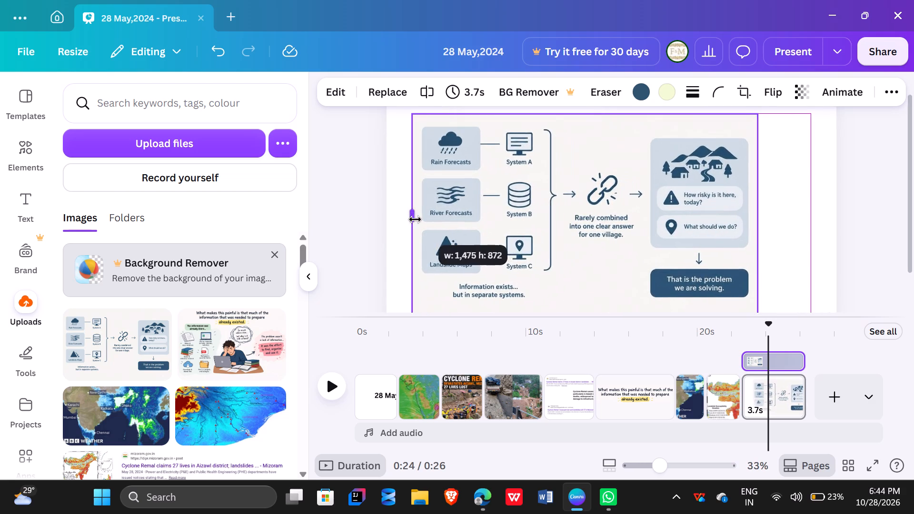
{"action": "left_click_drag", "start_coordinate": [415, 219], "coordinate": [389, 222]}
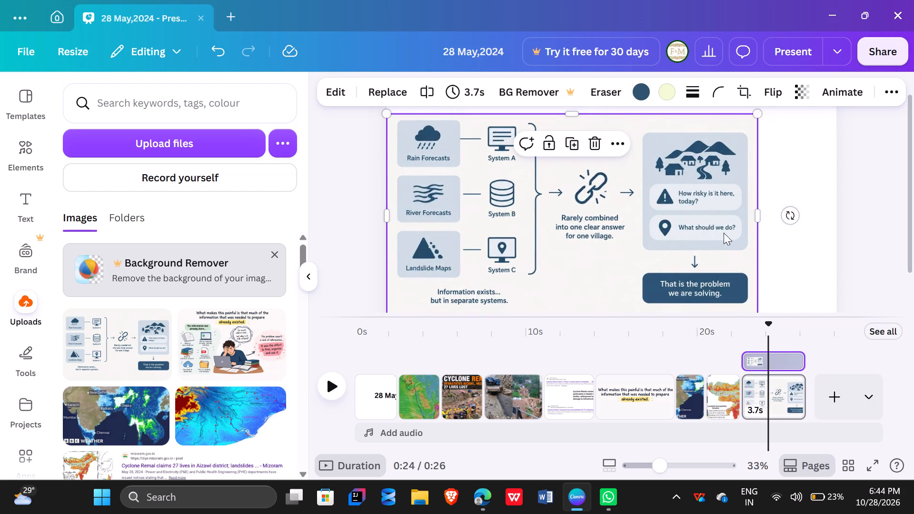
{"action": "left_click_drag", "start_coordinate": [756, 212], "coordinate": [795, 218]}
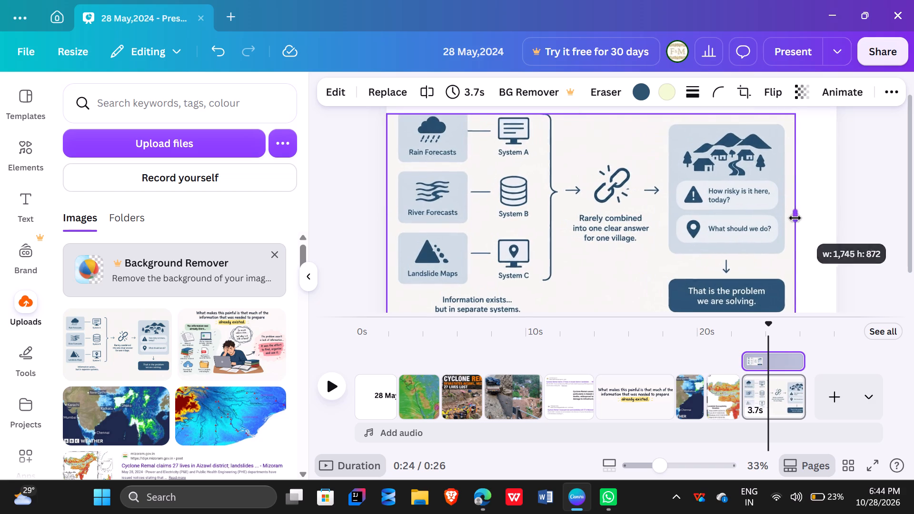
{"action": "left_click_drag", "start_coordinate": [795, 218], "coordinate": [854, 218]}
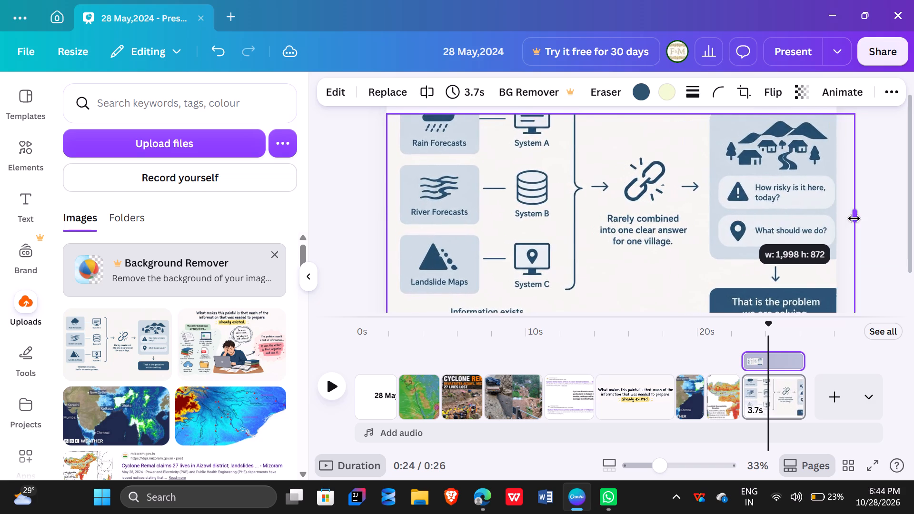
{"action": "left_click_drag", "start_coordinate": [854, 218], "coordinate": [839, 218]}
{"action": "scroll", "coordinate": [704, 210], "scroll_direction": "down", "scroll_amount": 1}
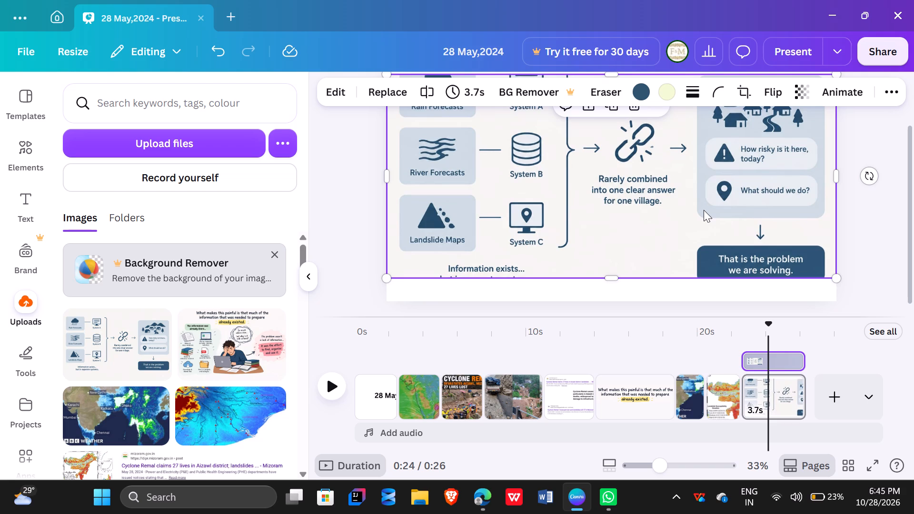
{"action": "scroll", "coordinate": [704, 210], "scroll_direction": "up", "scroll_amount": 2}
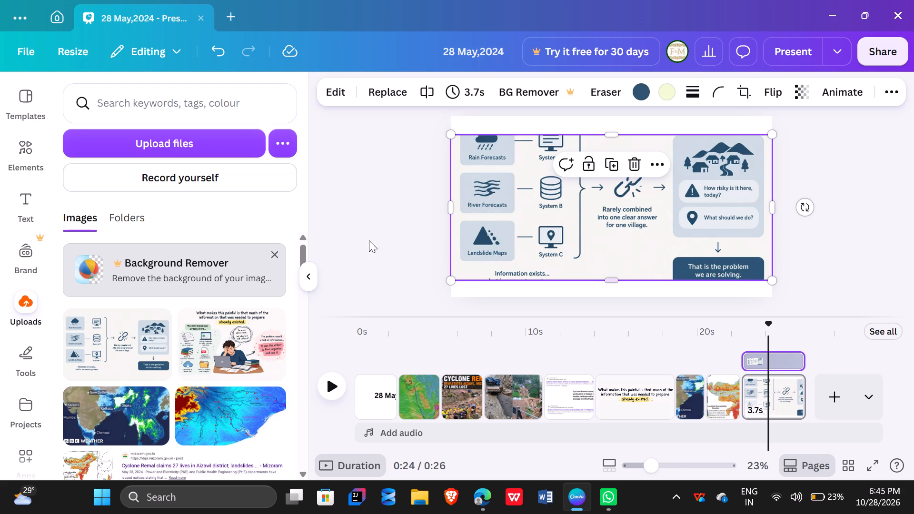
Set the page background to the off-white colour #F6F7F4 to blend with the diagram.
{"action": "left_click", "coordinate": [606, 124]}
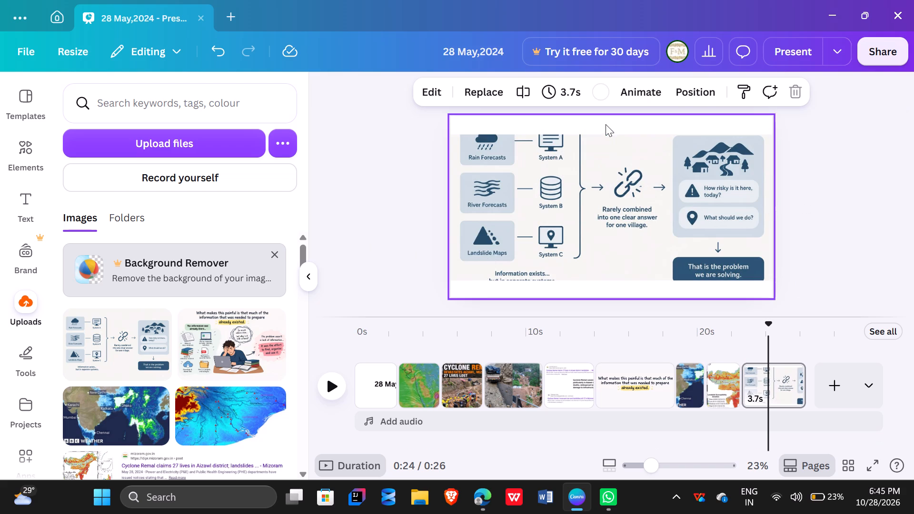
{"action": "left_click", "coordinate": [600, 81]}
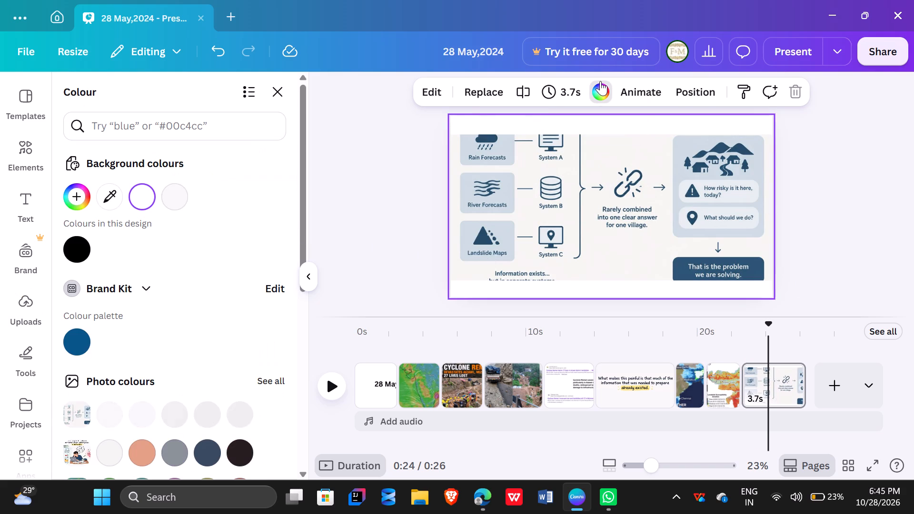
{"action": "left_click", "coordinate": [70, 192]}
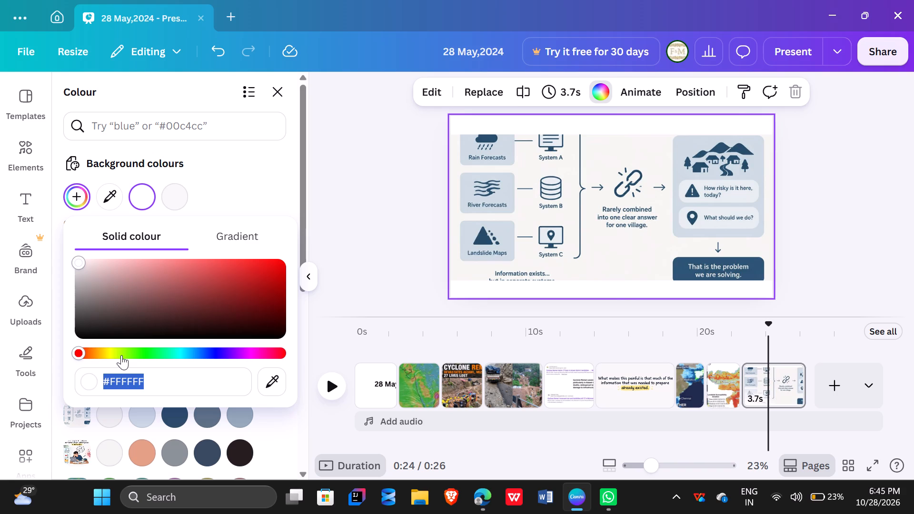
{"action": "left_click", "coordinate": [121, 355]}
{"action": "left_click", "coordinate": [78, 260]}
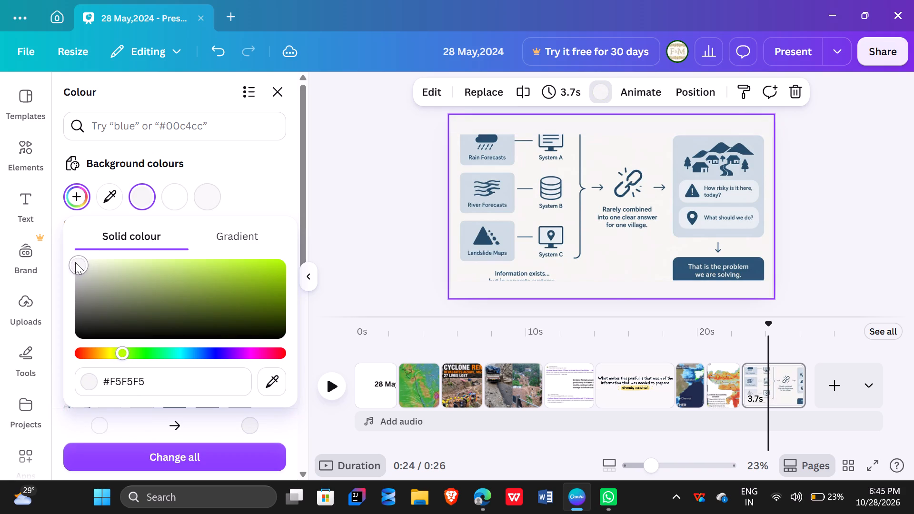
{"action": "left_click", "coordinate": [830, 216]}
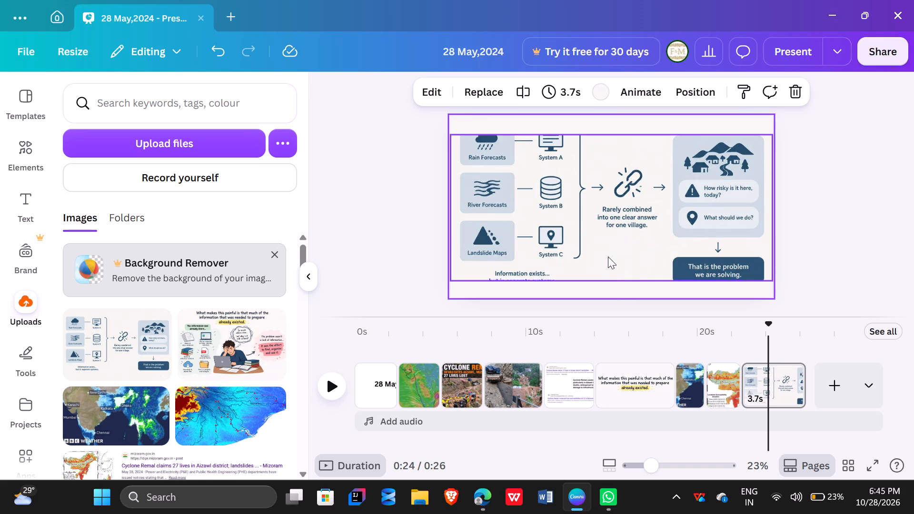
Crop the diagram to its forecast sources, Systems A to C, bracket and full "Information exists... but in separate systems." caption, centred on the page.
{"action": "left_click", "coordinate": [640, 201]}
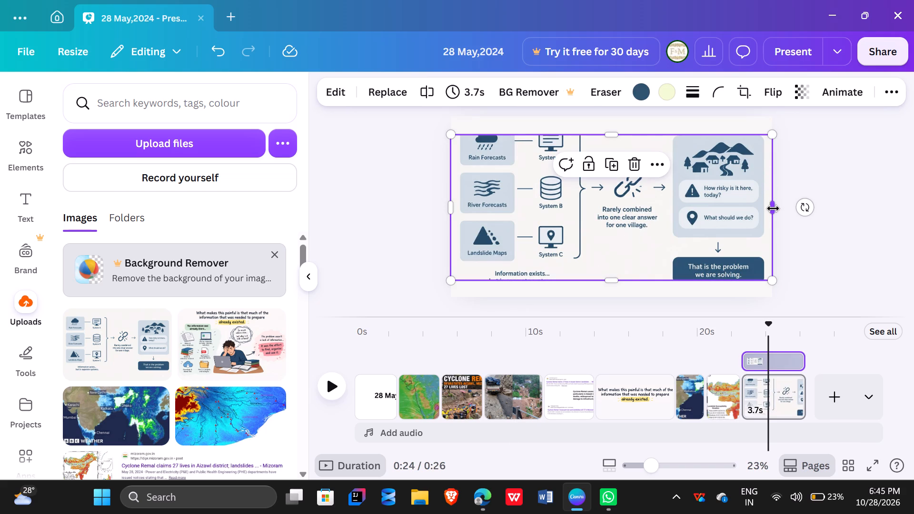
{"action": "left_click_drag", "start_coordinate": [614, 134], "coordinate": [612, 123]}
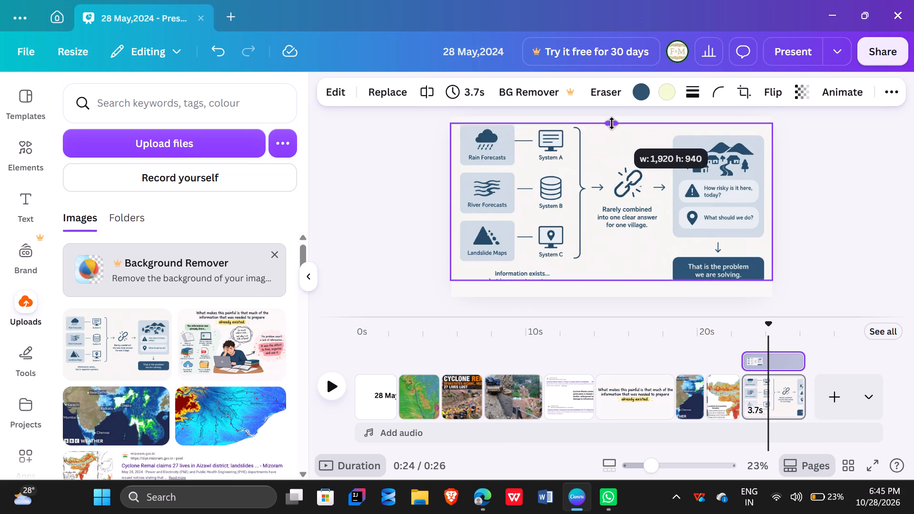
{"action": "left_click_drag", "start_coordinate": [612, 123], "coordinate": [611, 120]}
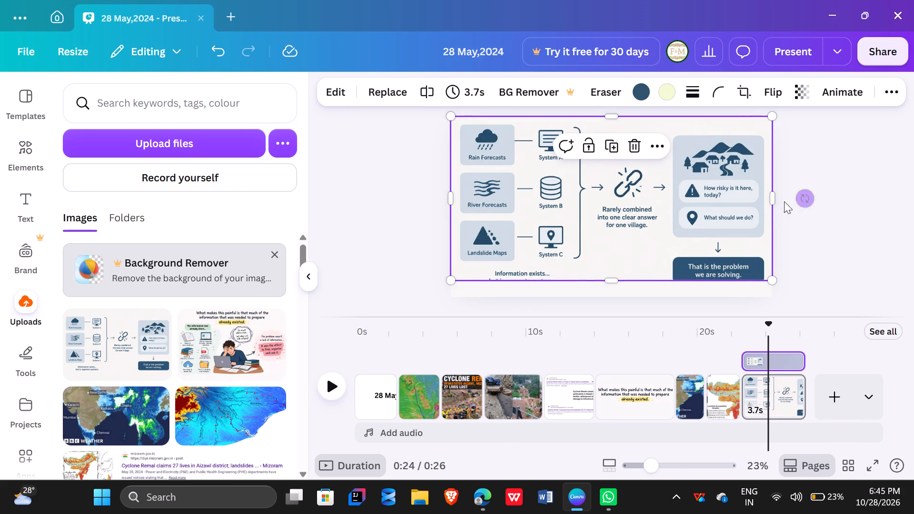
{"action": "left_click_drag", "start_coordinate": [767, 199], "coordinate": [618, 193]}
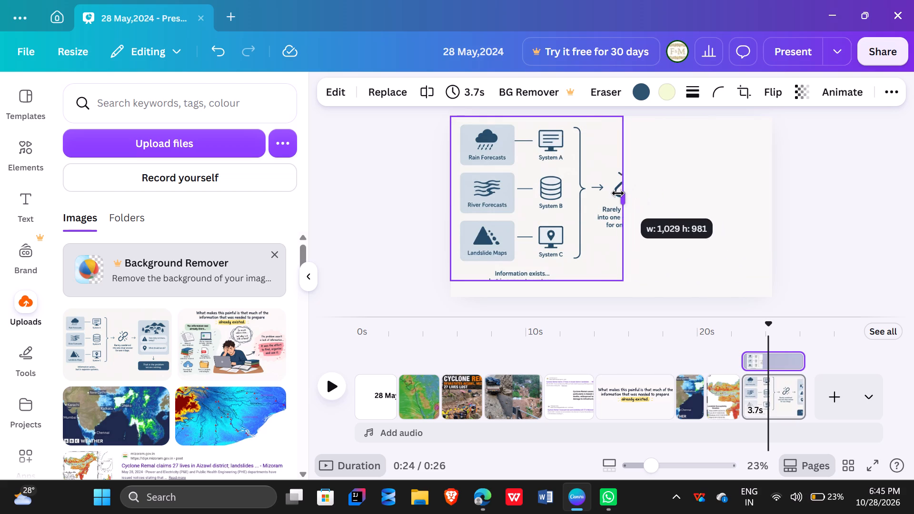
{"action": "left_click_drag", "start_coordinate": [618, 193], "coordinate": [585, 198]}
{"action": "left_click_drag", "start_coordinate": [544, 194], "coordinate": [612, 199]}
{"action": "left_click_drag", "start_coordinate": [611, 195], "coordinate": [657, 190]}
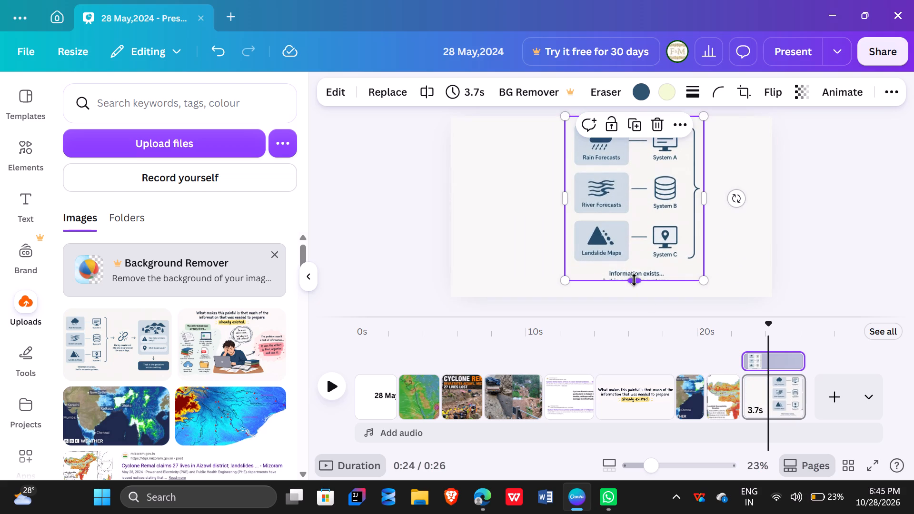
{"action": "left_click_drag", "start_coordinate": [634, 281], "coordinate": [637, 292]}
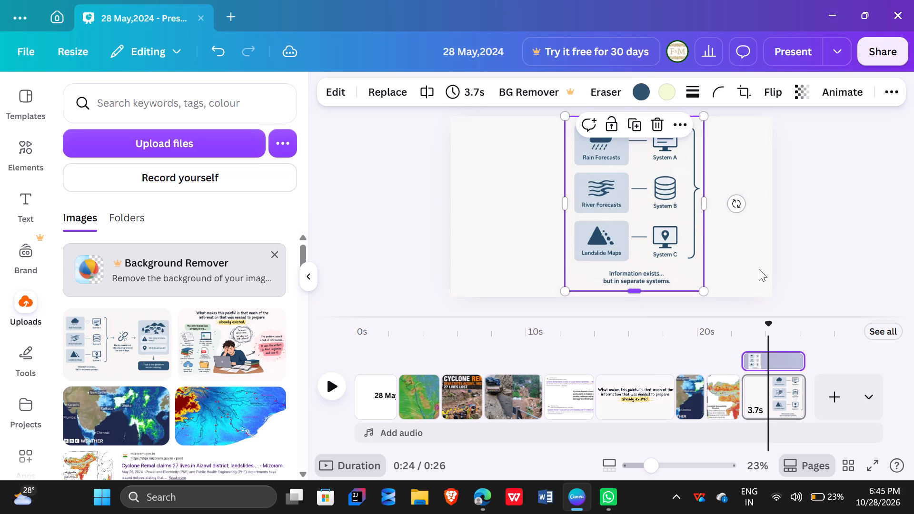
{"action": "left_click", "coordinate": [842, 255]}
{"action": "left_click_drag", "start_coordinate": [650, 222], "coordinate": [634, 226]}
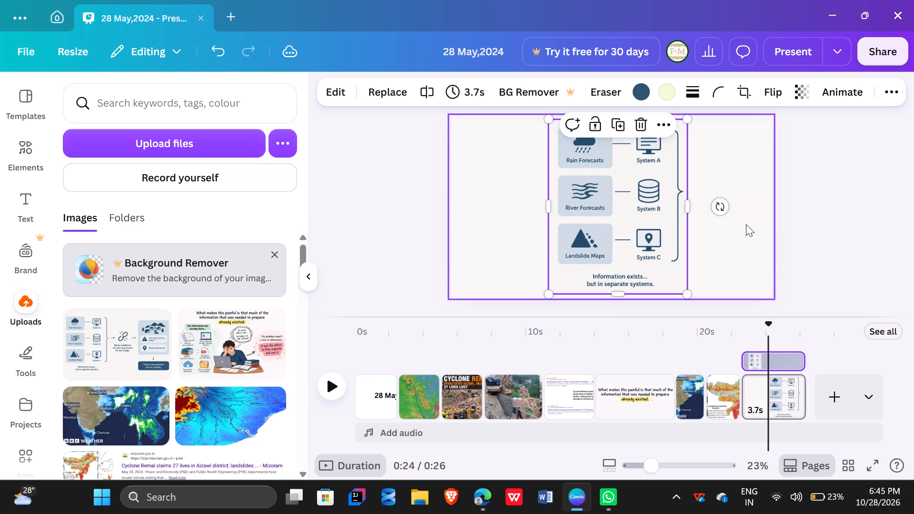
{"action": "left_click", "coordinate": [805, 216]}
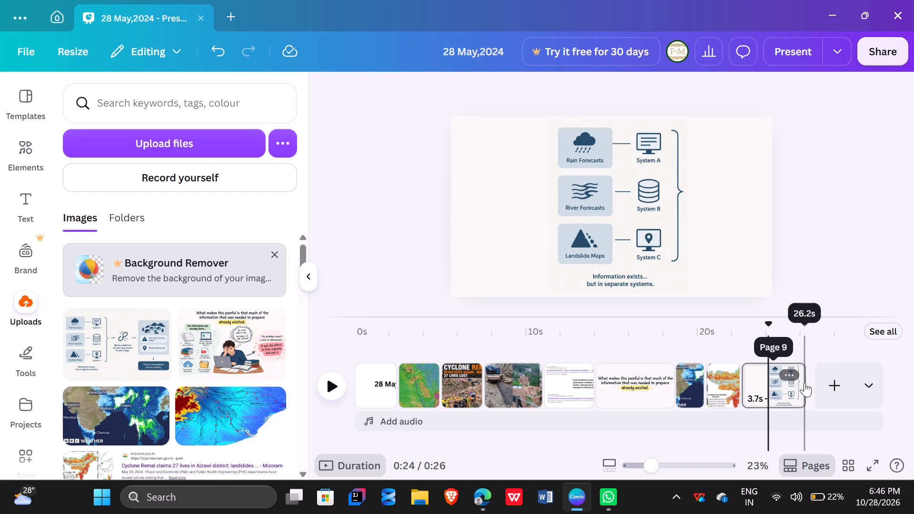
Play back the cropped-diagram page and shorten its duration to 3.3 seconds.
{"action": "left_click", "coordinate": [742, 363]}
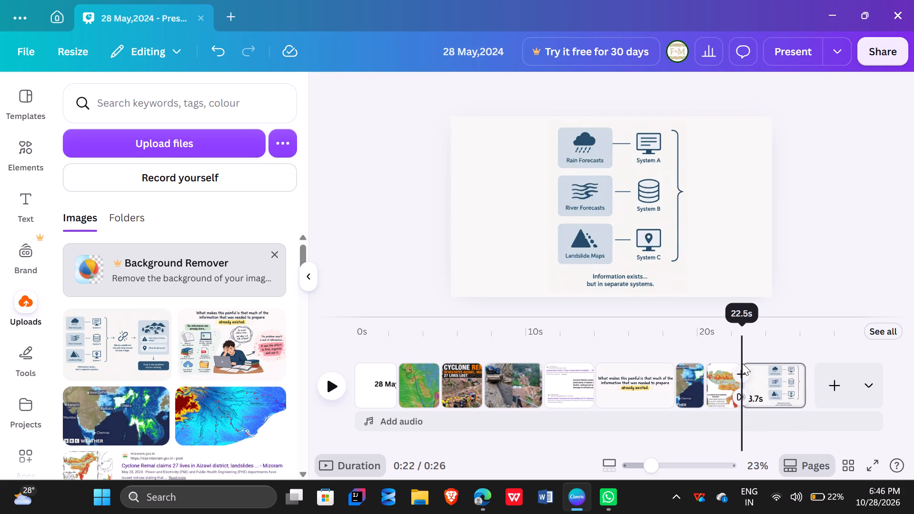
{"action": "left_click", "coordinate": [325, 394]}
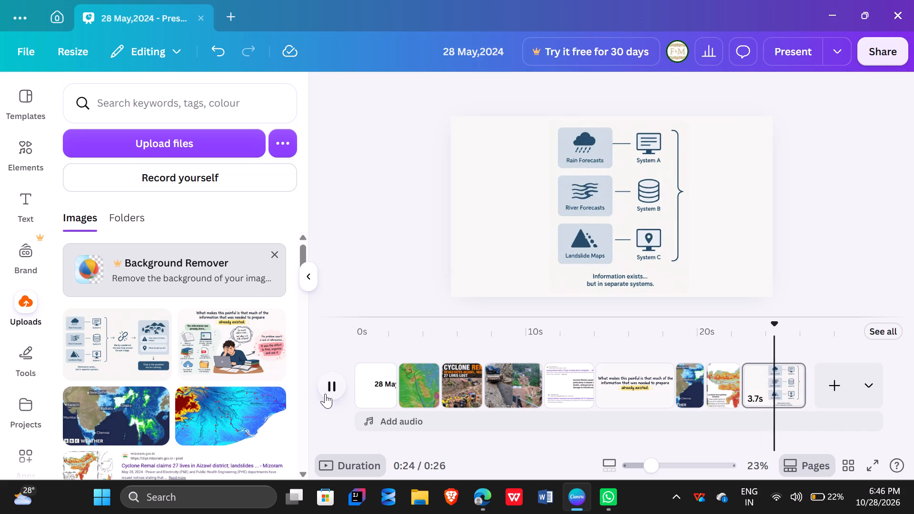
{"action": "left_click", "coordinate": [325, 394]}
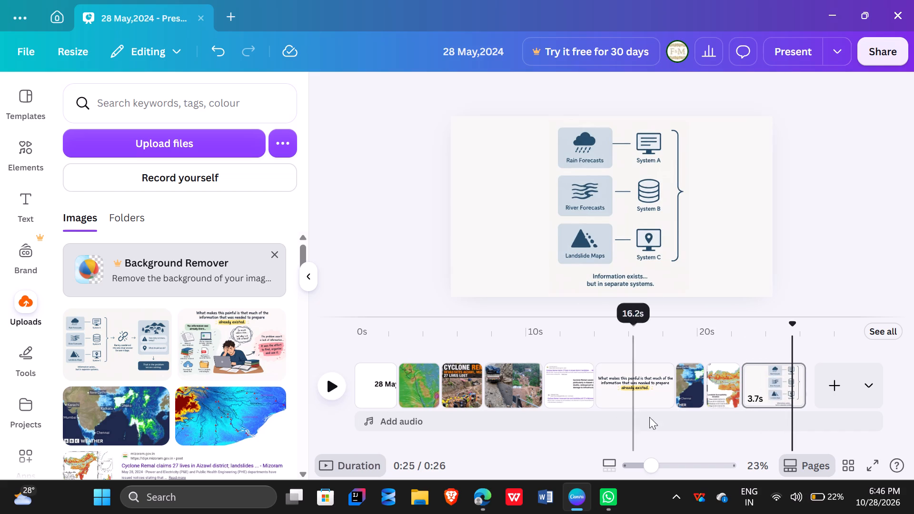
{"action": "left_click_drag", "start_coordinate": [799, 388], "coordinate": [797, 388]}
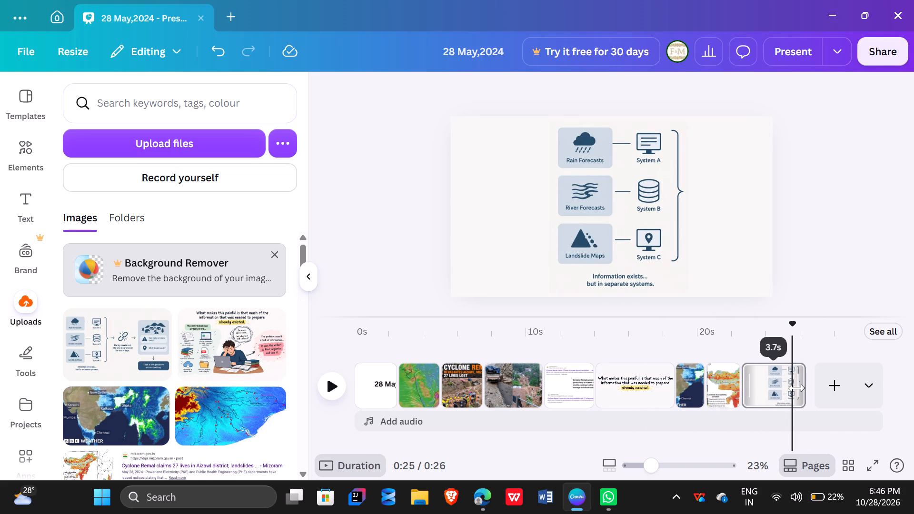
{"action": "left_click_drag", "start_coordinate": [797, 388], "coordinate": [791, 389]}
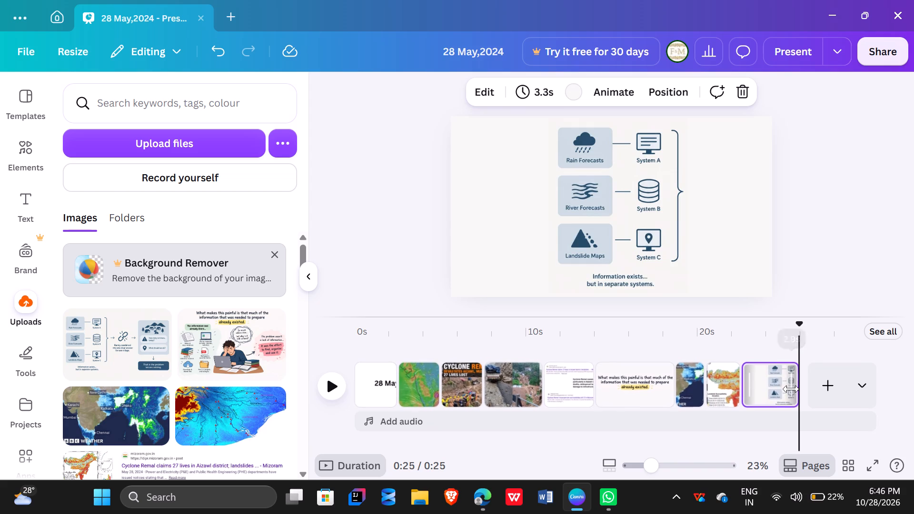
Add a page after the cropped-diagram page and place the full forecasts-and-systems diagram on it, enlarged to about 1,921 by 1,100.
{"action": "left_click", "coordinate": [821, 376]}
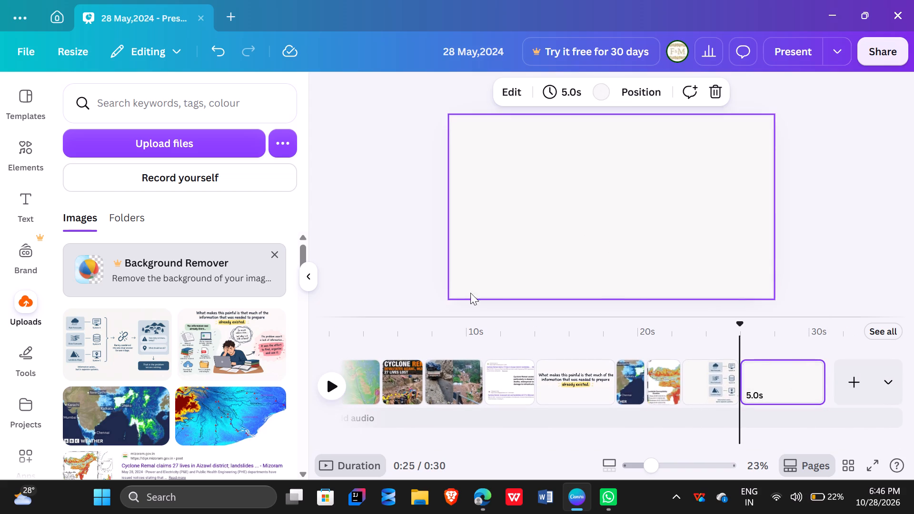
{"action": "left_click", "coordinate": [115, 328]}
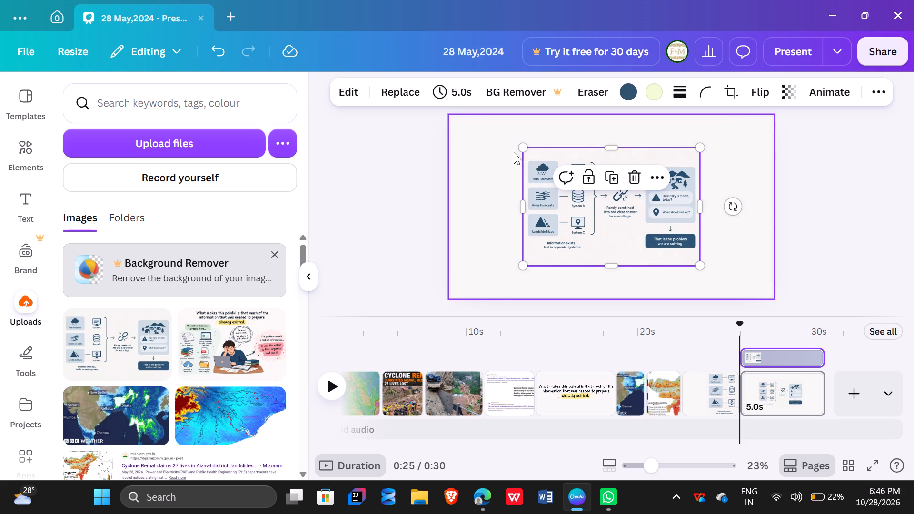
{"action": "left_click_drag", "start_coordinate": [519, 147], "coordinate": [440, 145]}
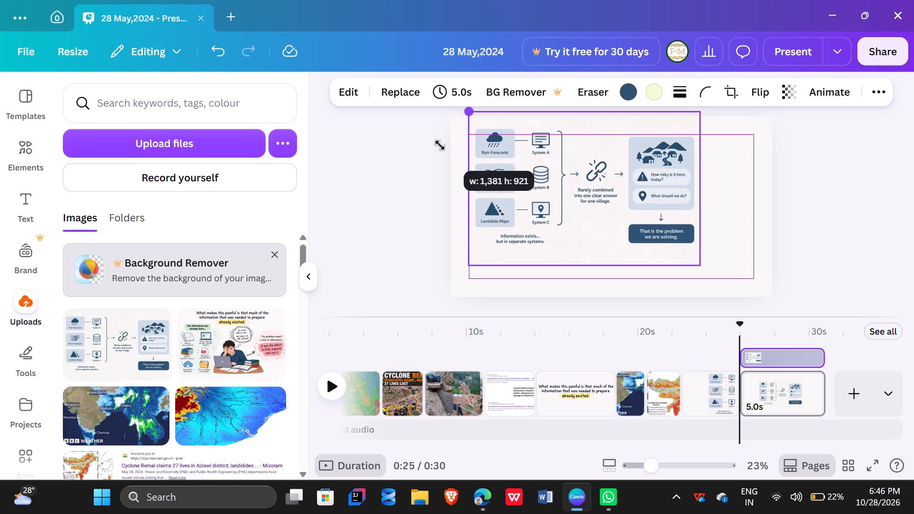
{"action": "left_click_drag", "start_coordinate": [440, 145], "coordinate": [439, 145]}
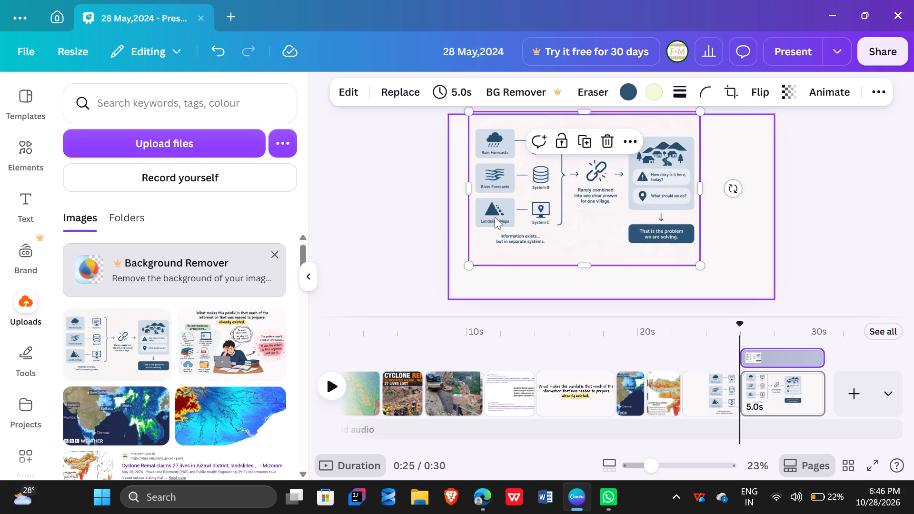
{"action": "left_click_drag", "start_coordinate": [469, 189], "coordinate": [452, 193]}
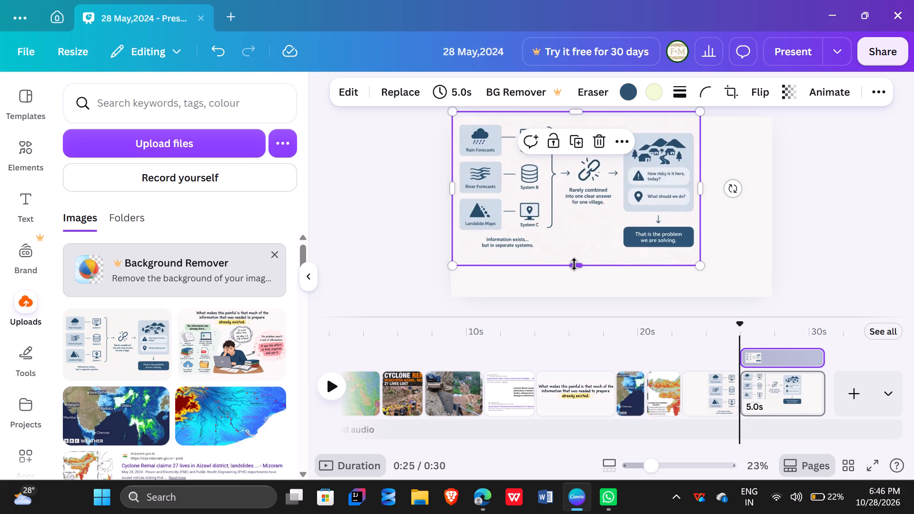
{"action": "left_click_drag", "start_coordinate": [574, 264], "coordinate": [586, 300]}
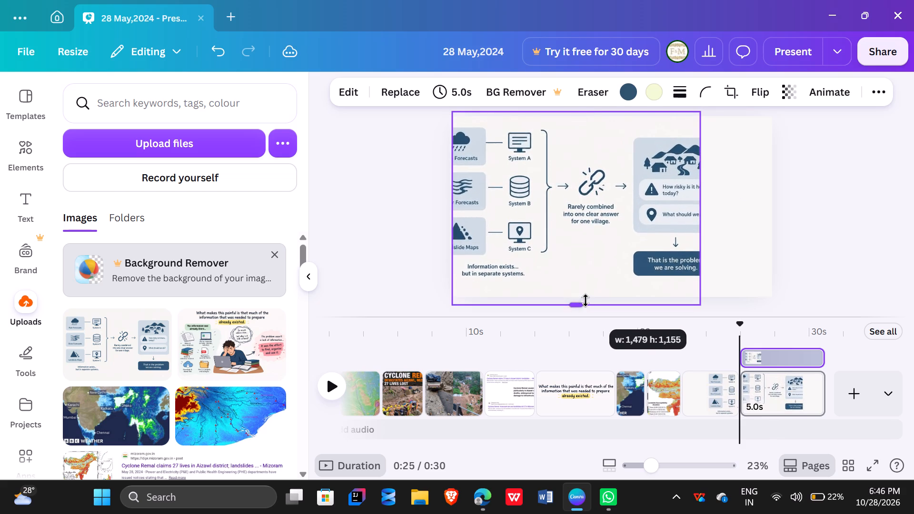
{"action": "left_click_drag", "start_coordinate": [586, 300], "coordinate": [585, 295]}
{"action": "left_click_drag", "start_coordinate": [701, 199], "coordinate": [737, 200]}
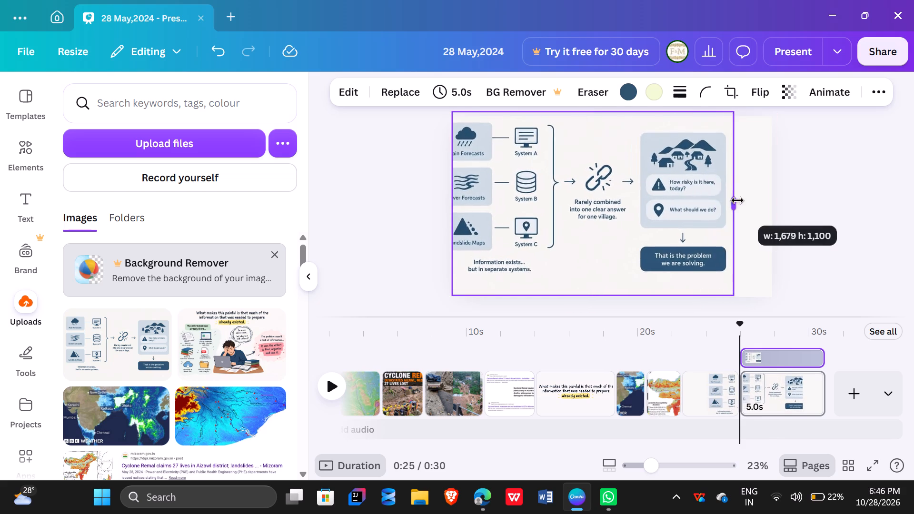
{"action": "left_click_drag", "start_coordinate": [737, 200], "coordinate": [754, 200]}
{"action": "left_click_drag", "start_coordinate": [671, 196], "coordinate": [693, 194]}
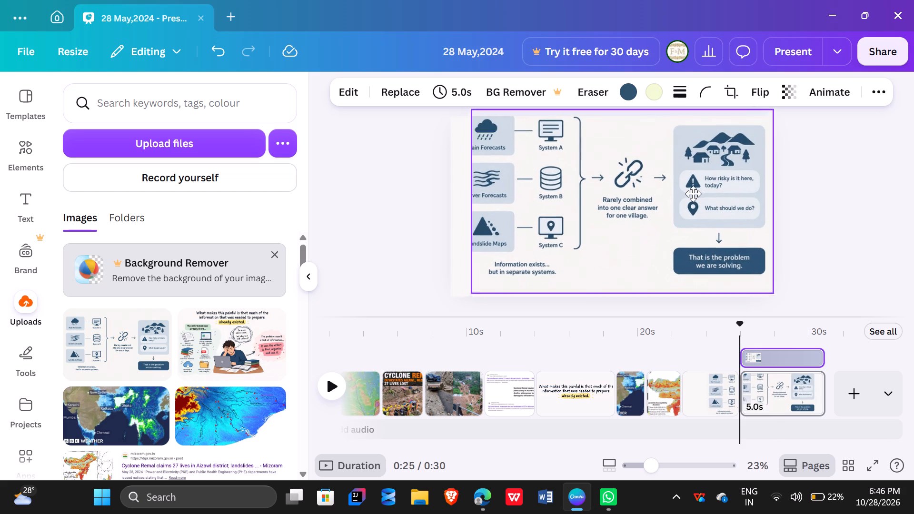
{"action": "left_click_drag", "start_coordinate": [693, 194], "coordinate": [693, 196]}
{"action": "left_click_drag", "start_coordinate": [472, 202], "coordinate": [451, 202]}
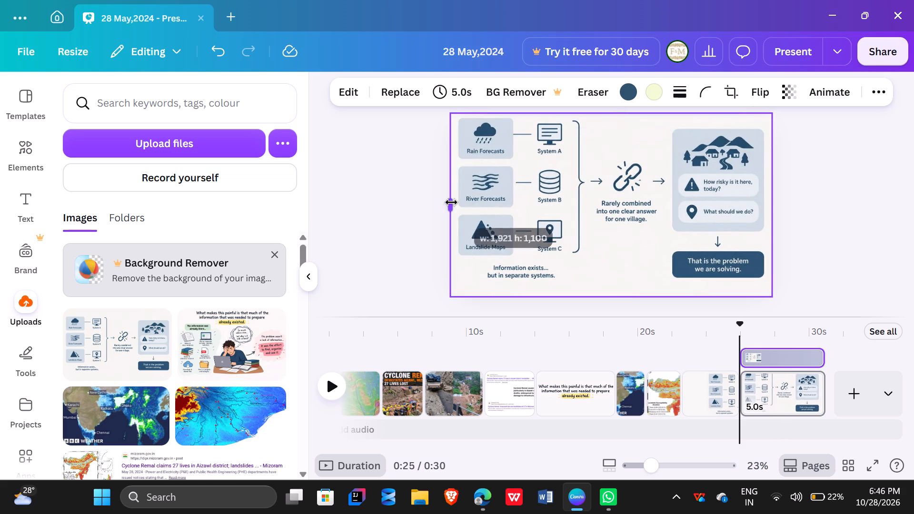
{"action": "left_click_drag", "start_coordinate": [451, 202], "coordinate": [454, 205]}
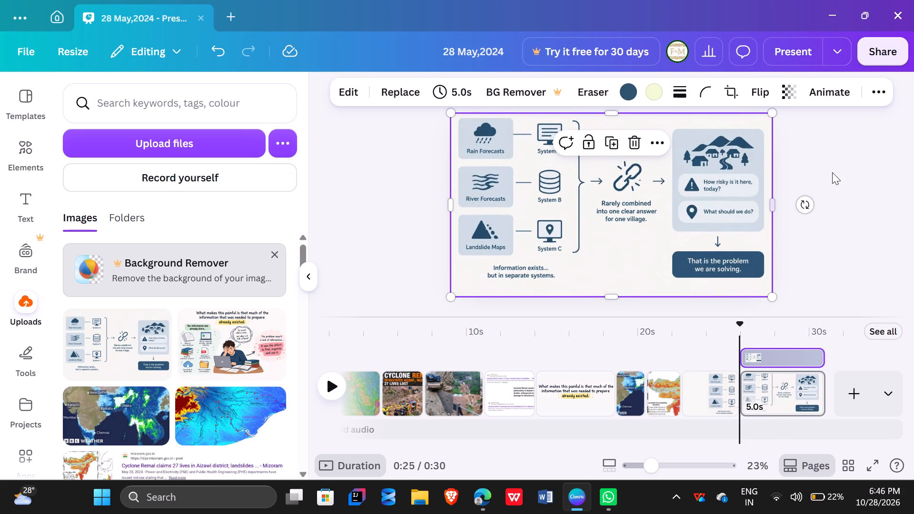
{"action": "left_click", "coordinate": [832, 172]}
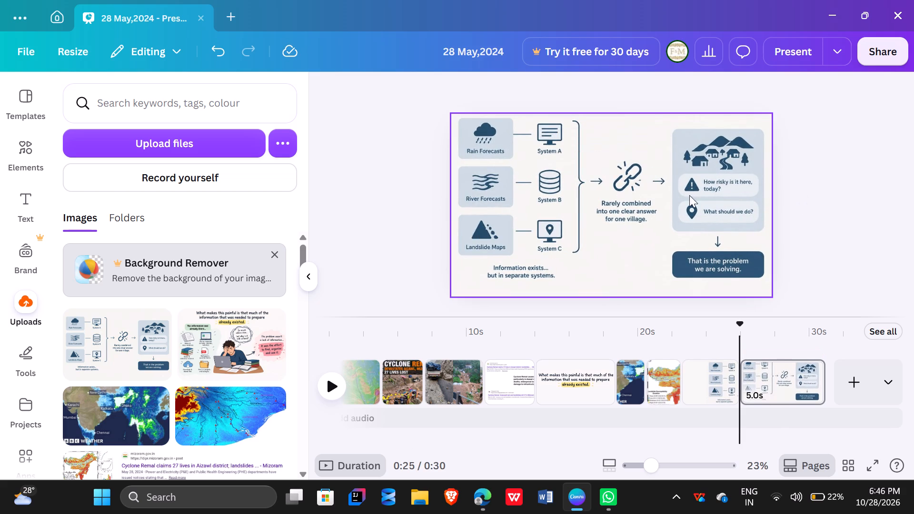
Shift the full diagram slightly down the page so its content sits level with the cropped version on the previous page.
{"action": "left_click", "coordinate": [640, 196]}
{"action": "key", "text": "Down"}
{"action": "key", "text": "Down"}
{"action": "left_click", "coordinate": [640, 196]}
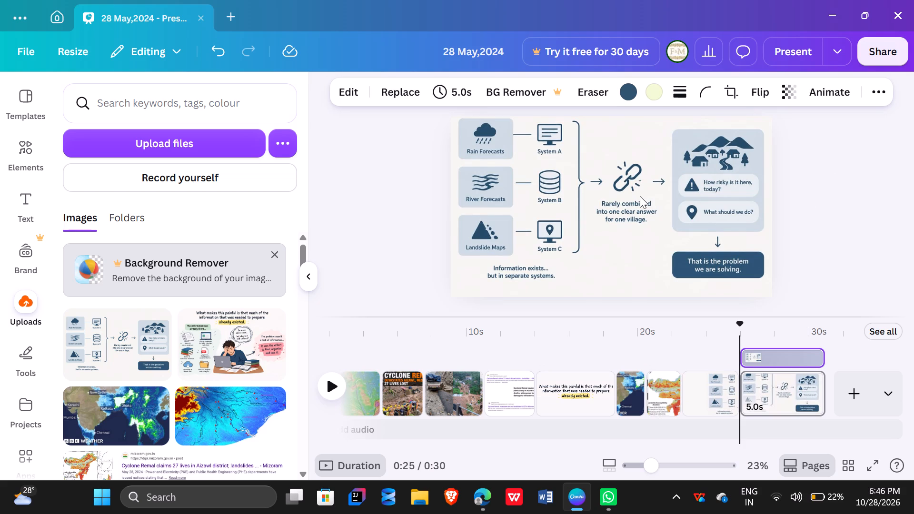
{"action": "key", "text": "Down"}
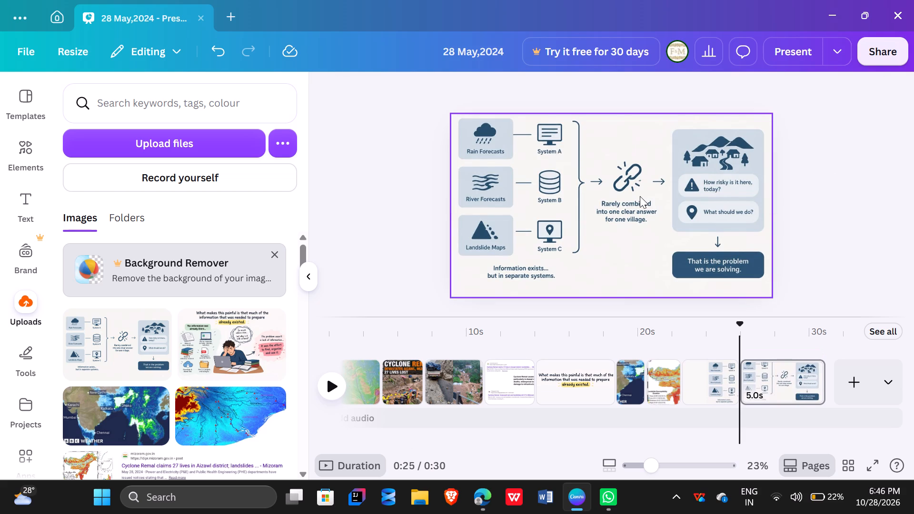
{"action": "key", "text": "Down"}
{"action": "double_click", "coordinate": [623, 170]}
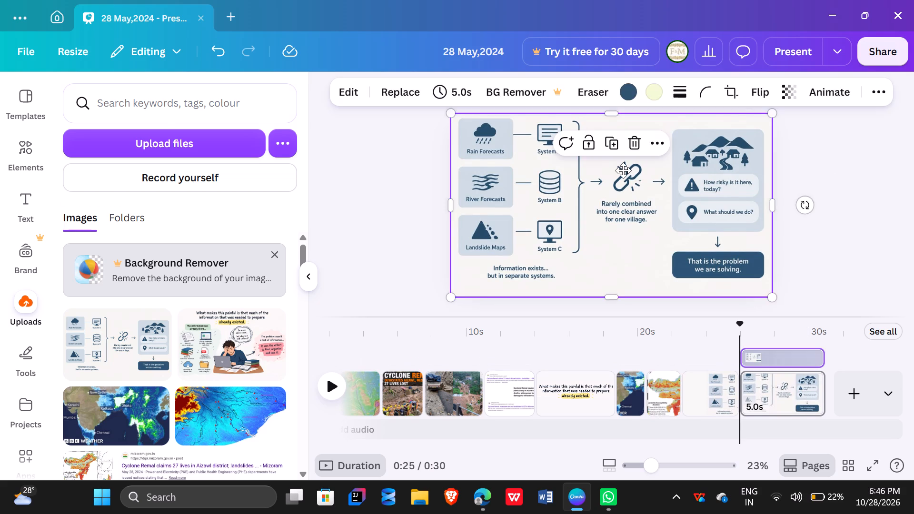
{"action": "left_click", "coordinate": [623, 170]}
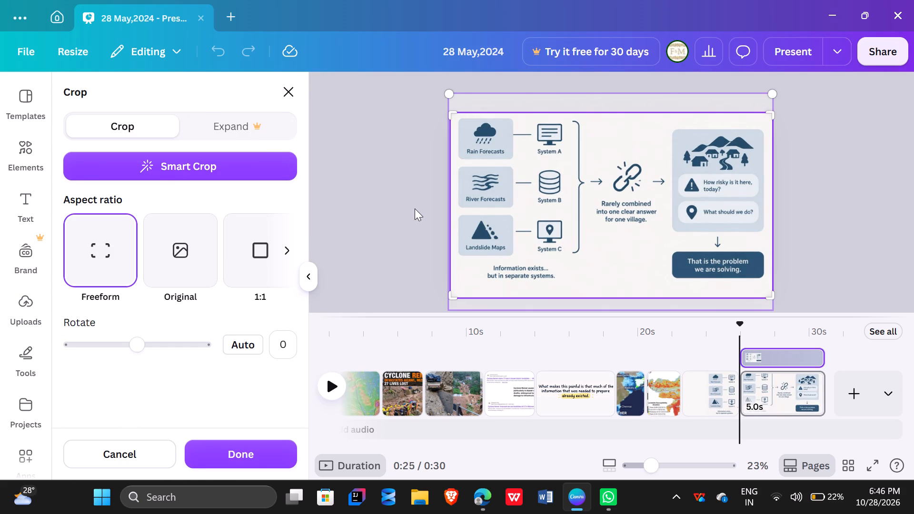
{"action": "left_click", "coordinate": [414, 208]}
{"action": "left_click_drag", "start_coordinate": [617, 214], "coordinate": [622, 219]}
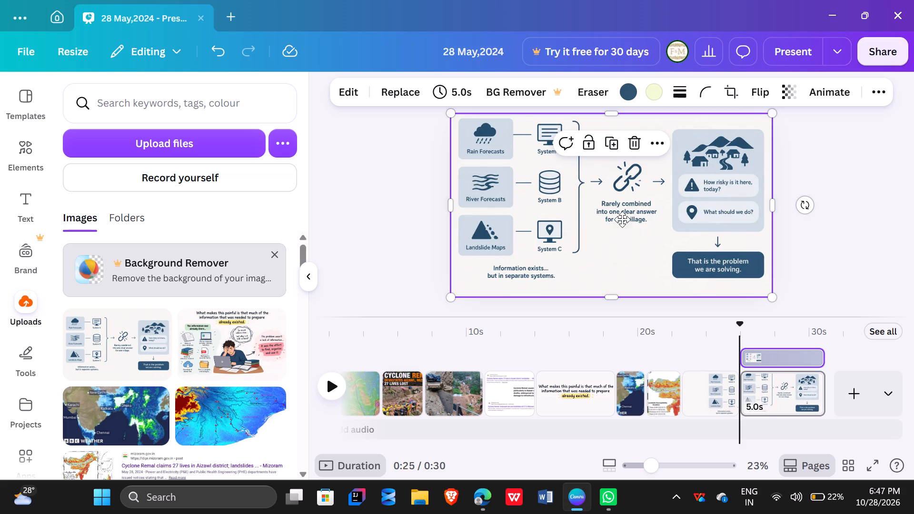
{"action": "left_click_drag", "start_coordinate": [622, 219], "coordinate": [617, 223]}
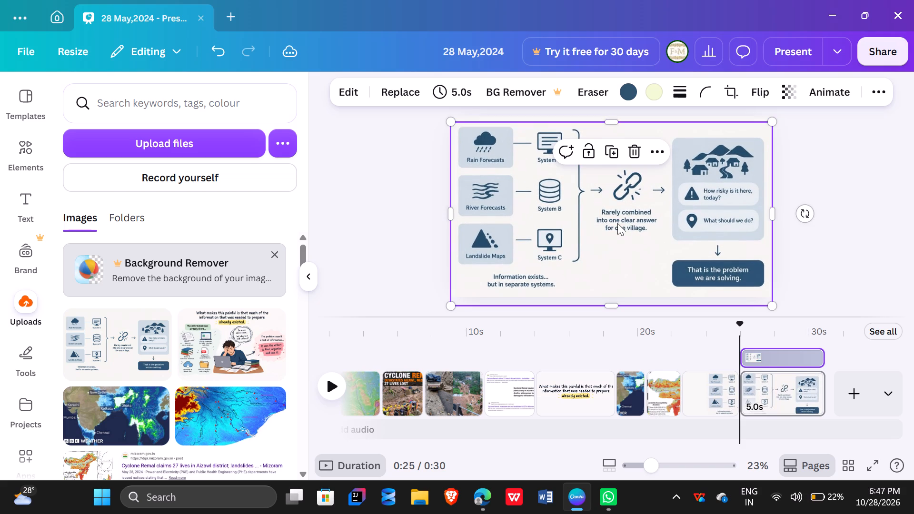
{"action": "left_click", "coordinate": [868, 187]}
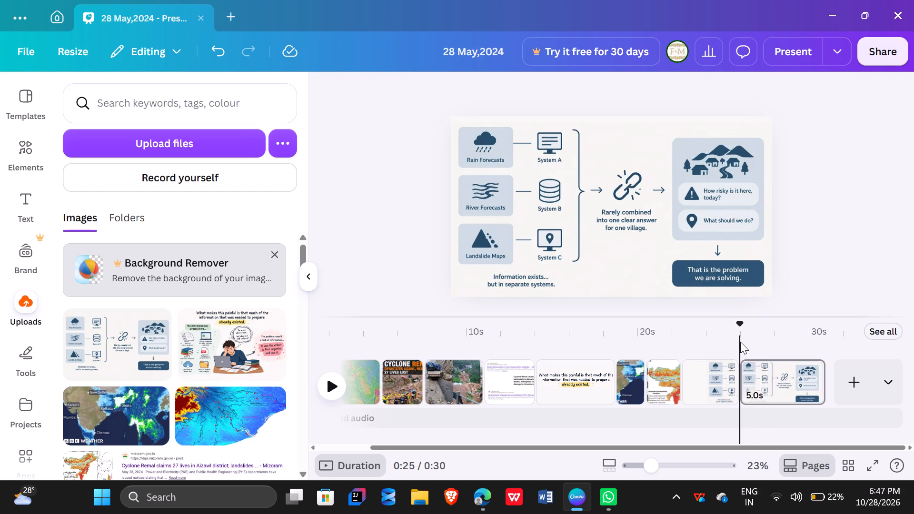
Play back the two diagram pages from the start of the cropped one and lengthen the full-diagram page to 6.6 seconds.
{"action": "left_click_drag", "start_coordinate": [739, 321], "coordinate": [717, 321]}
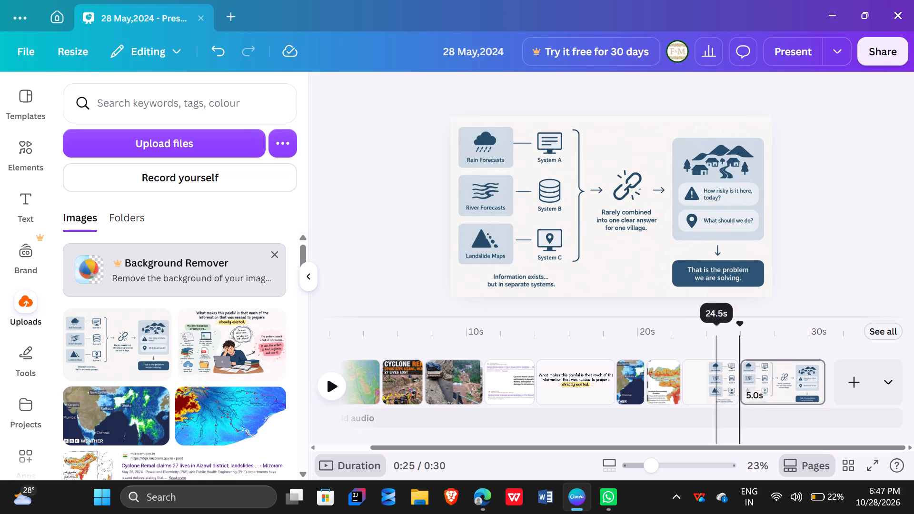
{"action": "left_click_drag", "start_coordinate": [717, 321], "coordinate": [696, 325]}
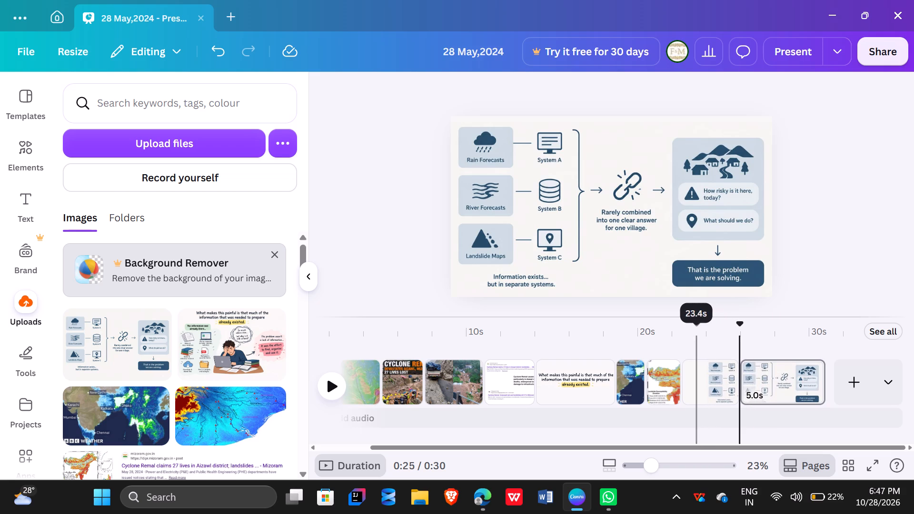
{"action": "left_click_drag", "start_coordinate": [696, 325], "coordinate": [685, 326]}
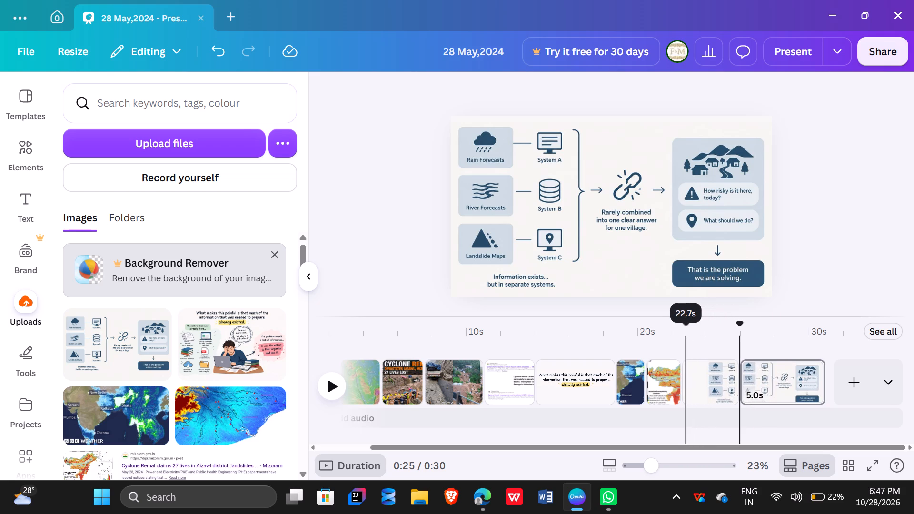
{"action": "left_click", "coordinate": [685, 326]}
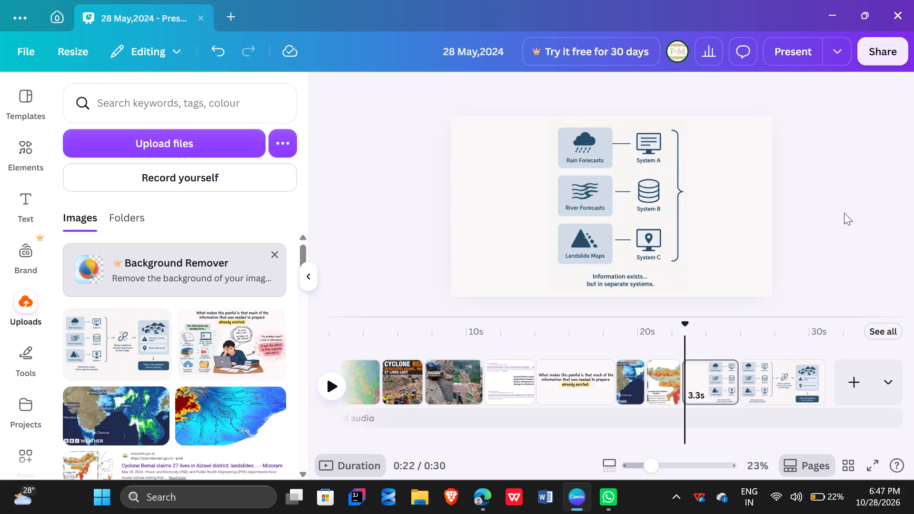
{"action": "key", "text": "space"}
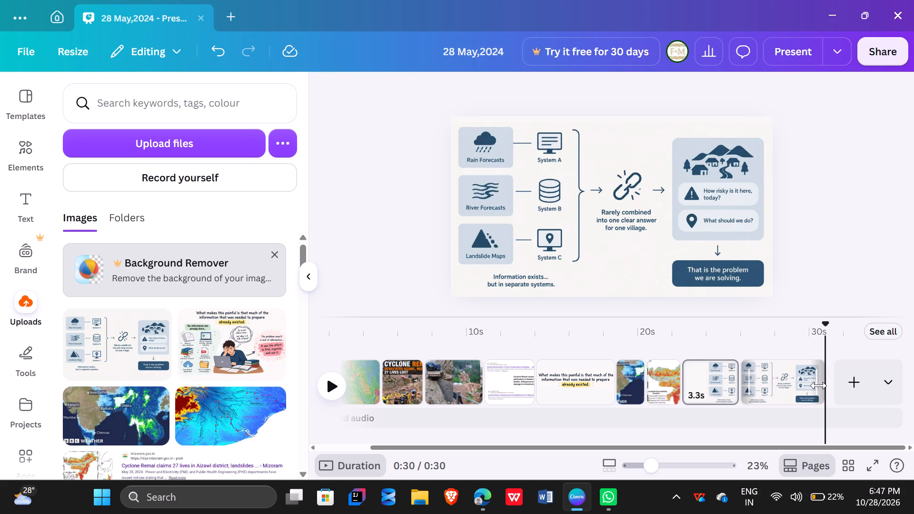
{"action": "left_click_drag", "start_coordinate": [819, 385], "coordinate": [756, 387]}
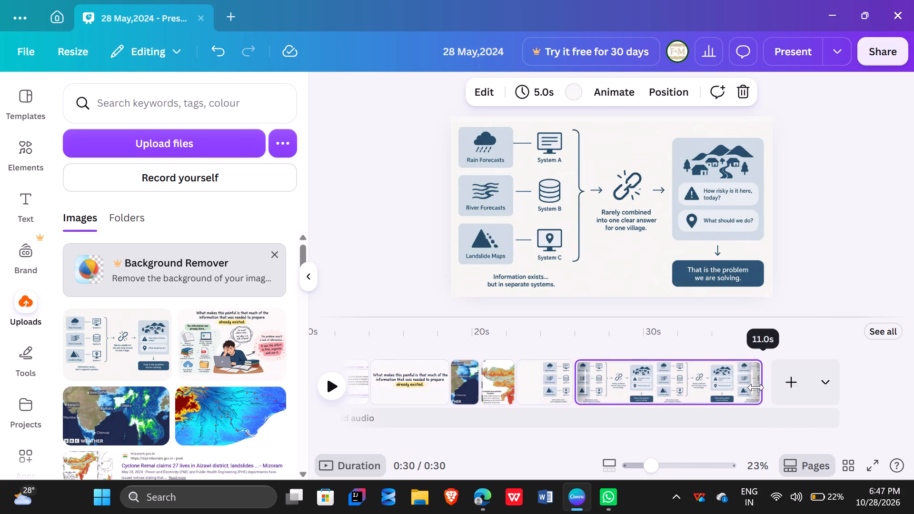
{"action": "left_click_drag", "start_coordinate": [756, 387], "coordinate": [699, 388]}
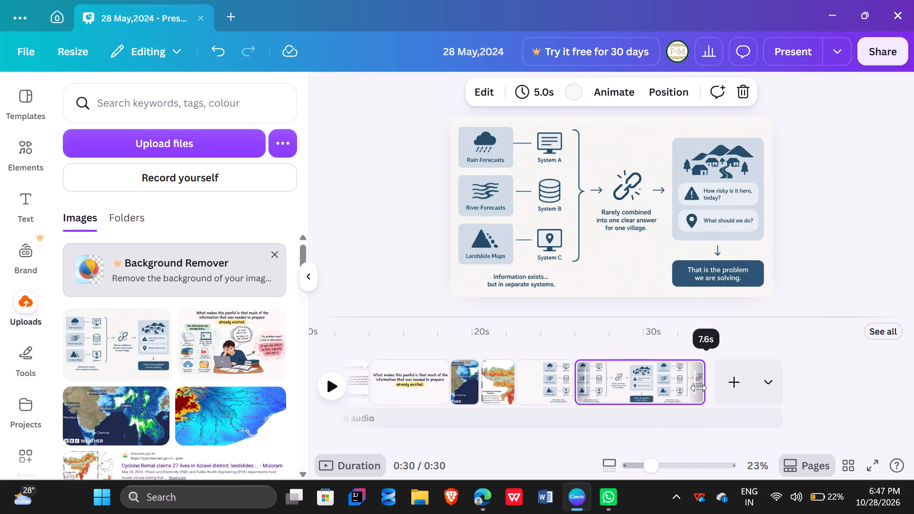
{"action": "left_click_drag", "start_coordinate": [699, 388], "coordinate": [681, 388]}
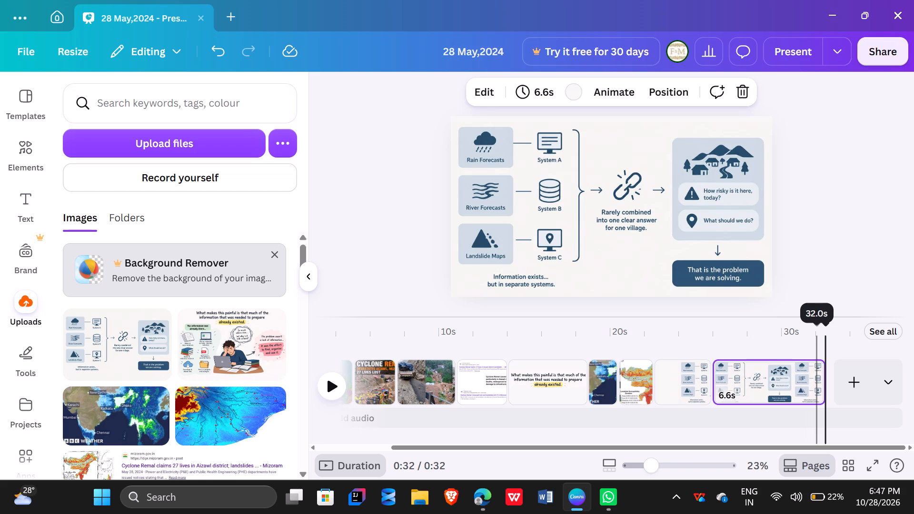
Replay the two closing diagram pages and extend the full-diagram page's duration to 7.7 seconds.
{"action": "left_click_drag", "start_coordinate": [829, 326], "coordinate": [662, 345]}
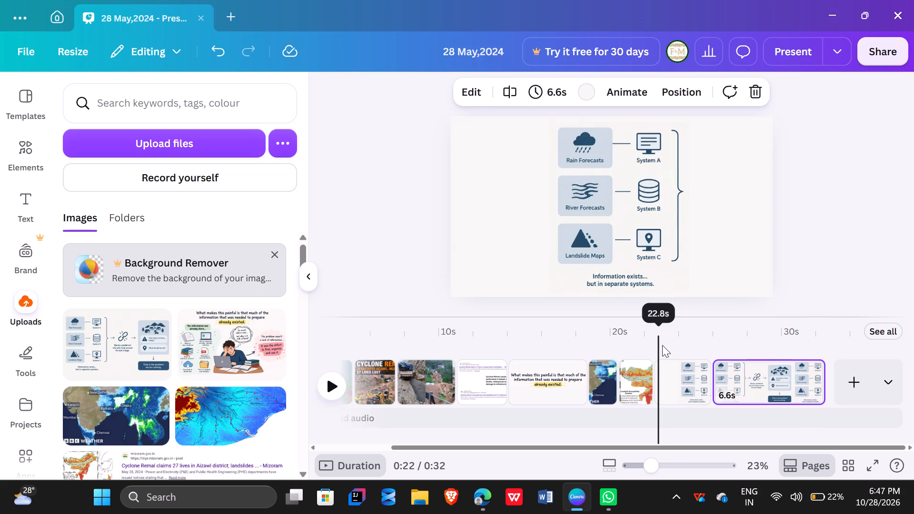
{"action": "left_click_drag", "start_coordinate": [662, 345], "coordinate": [661, 345]}
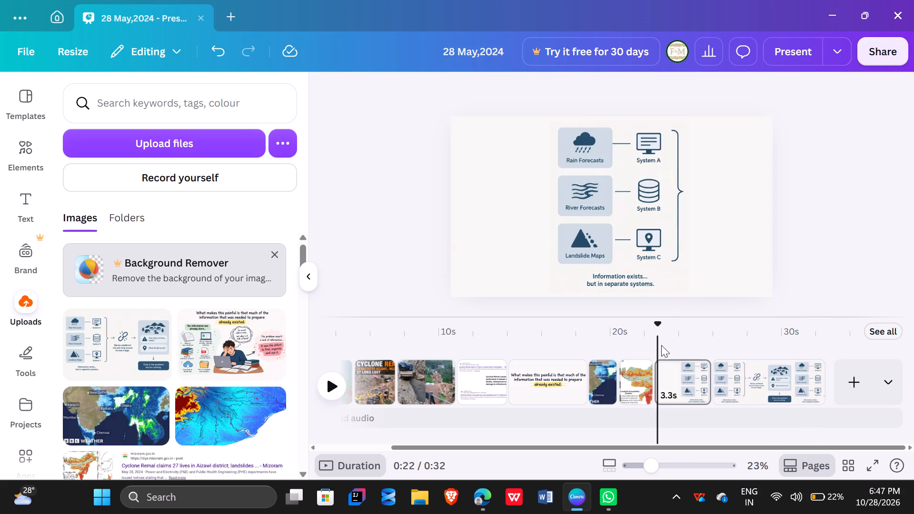
{"action": "key", "text": "space"}
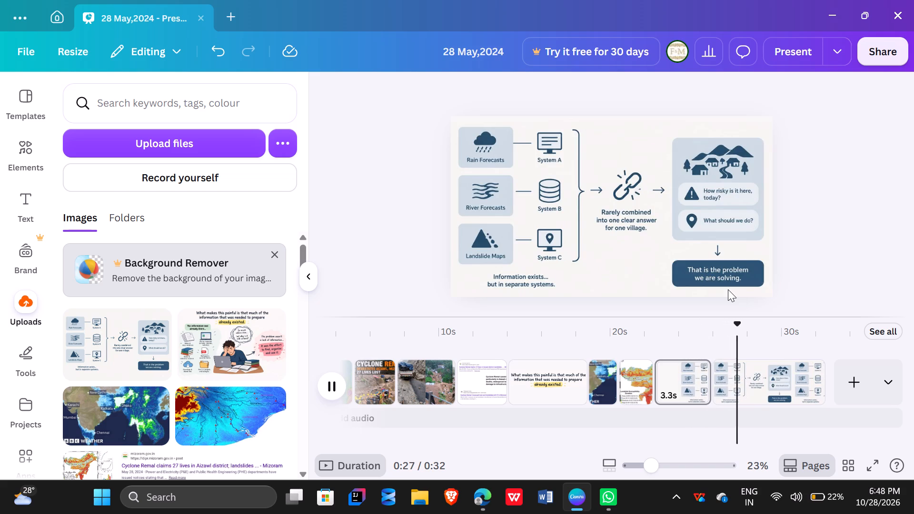
{"action": "left_click", "coordinate": [654, 327]}
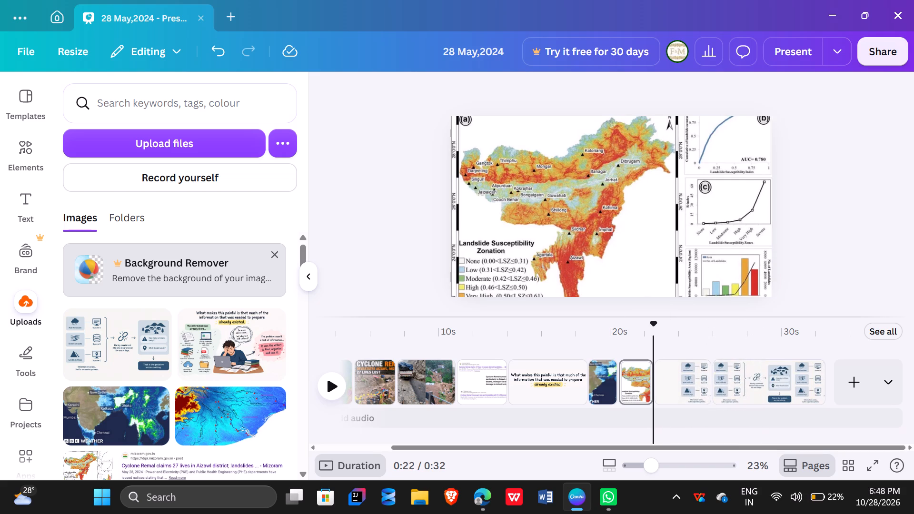
{"action": "key", "text": "space"}
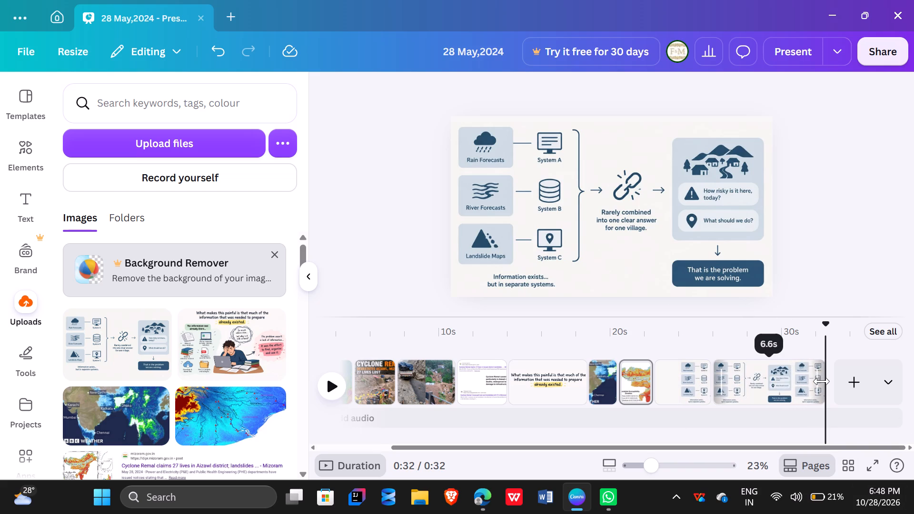
{"action": "left_click_drag", "start_coordinate": [822, 381], "coordinate": [715, 387]}
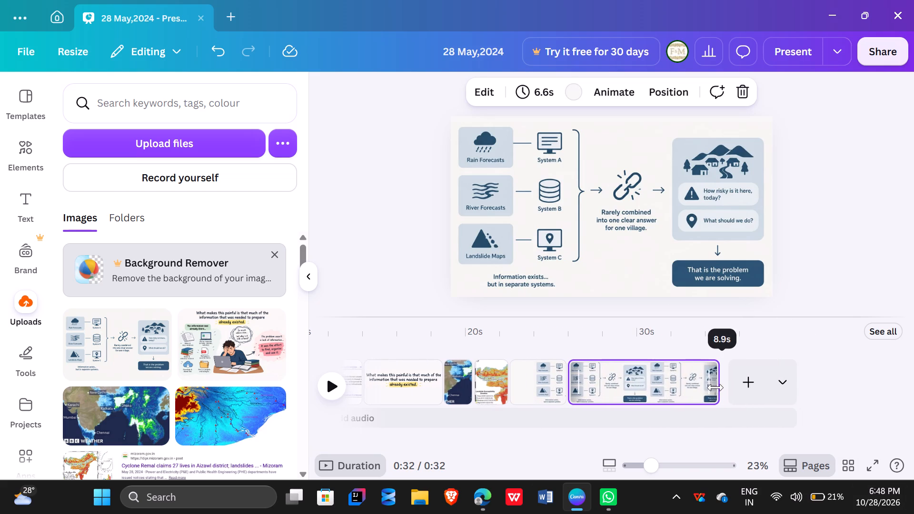
{"action": "left_click_drag", "start_coordinate": [715, 387], "coordinate": [702, 392]}
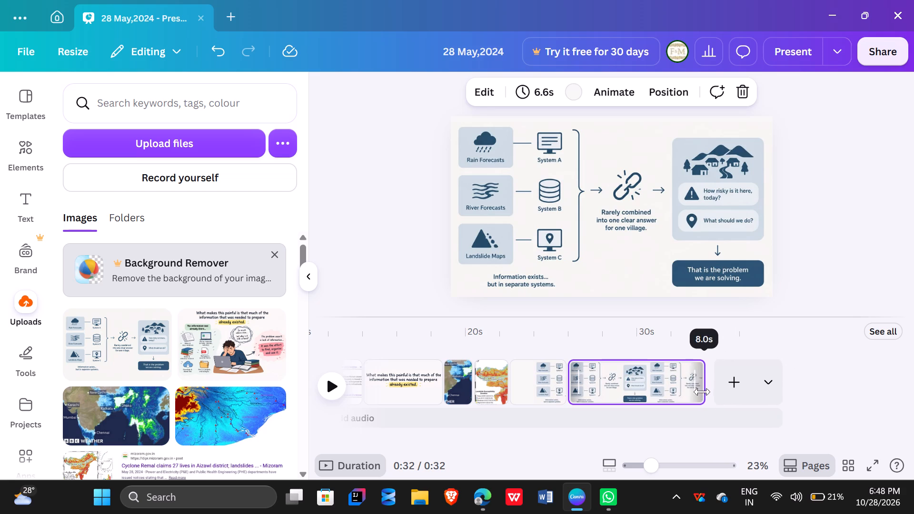
{"action": "left_click_drag", "start_coordinate": [702, 392], "coordinate": [696, 393]}
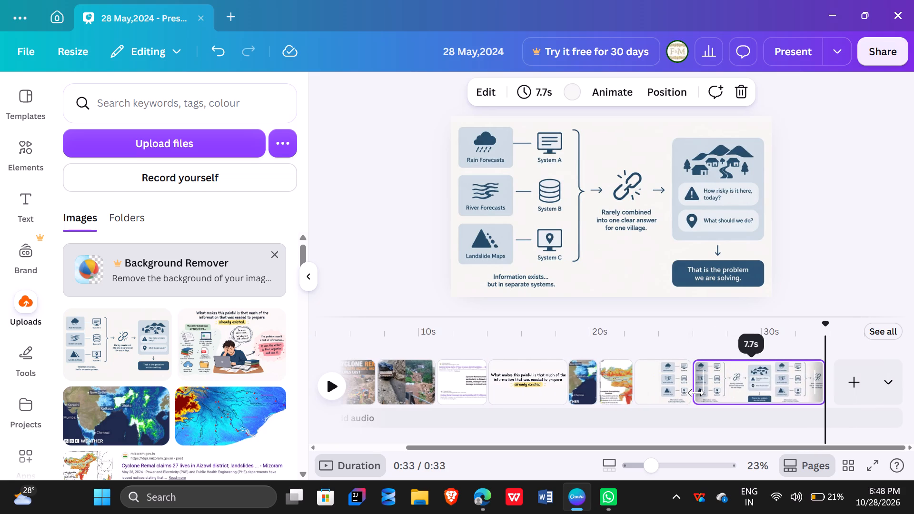
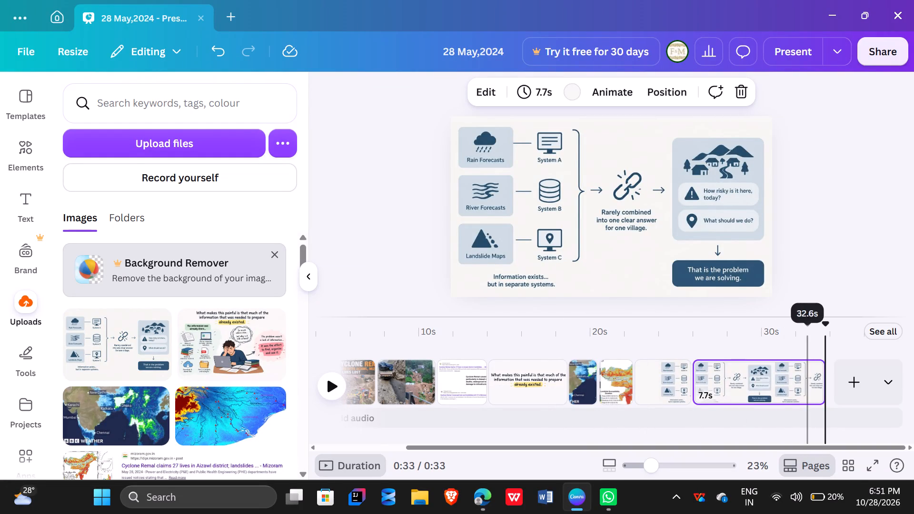
Scrub back and forth through the whole timeline to review the pages from the opening date title to the closing full-diagram page.
{"action": "left_click_drag", "start_coordinate": [827, 323], "coordinate": [534, 347]}
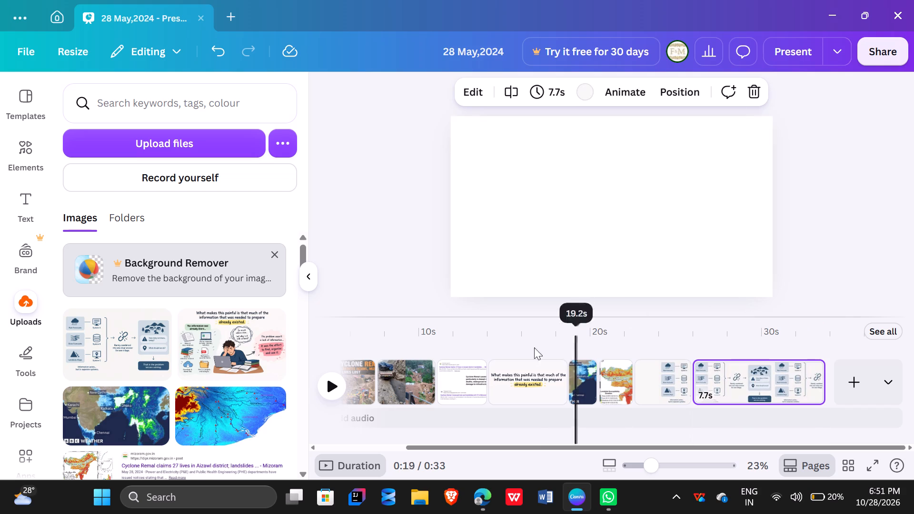
{"action": "left_click_drag", "start_coordinate": [534, 347], "coordinate": [342, 361]}
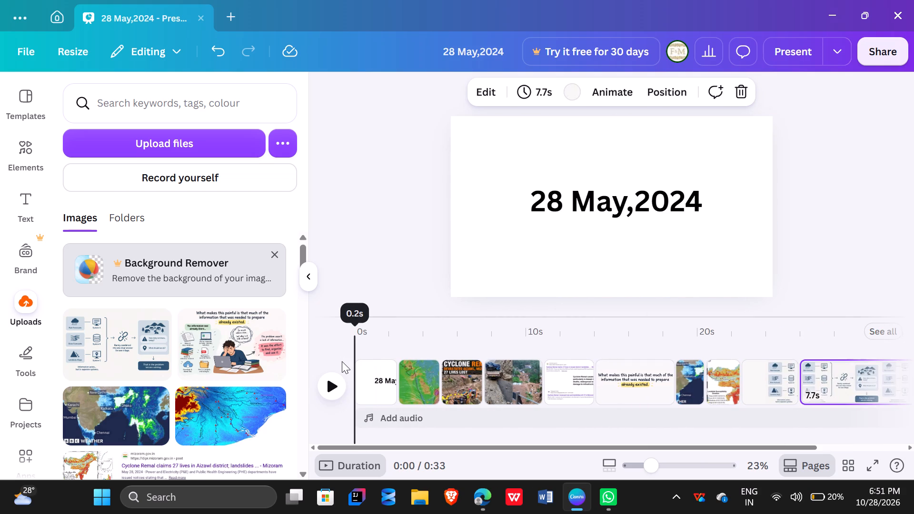
{"action": "left_click_drag", "start_coordinate": [342, 361], "coordinate": [906, 370]}
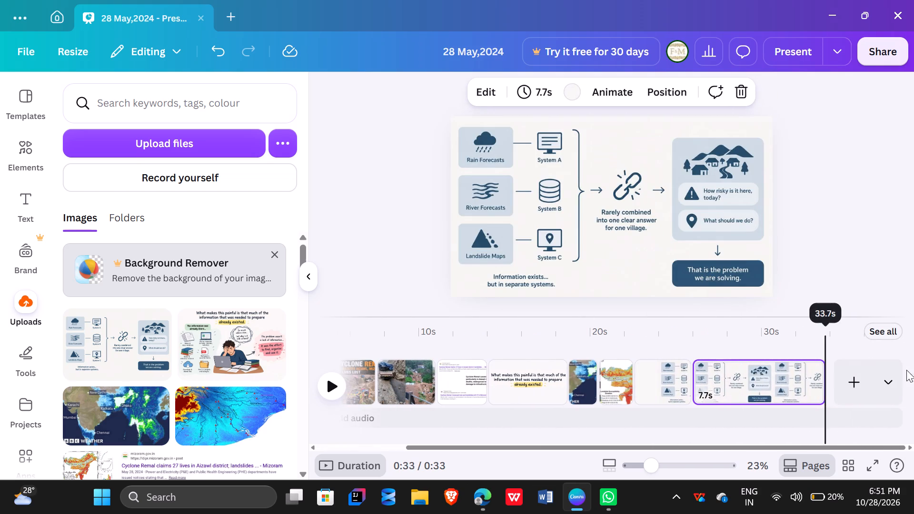
{"action": "left_click_drag", "start_coordinate": [906, 370], "coordinate": [585, 375]}
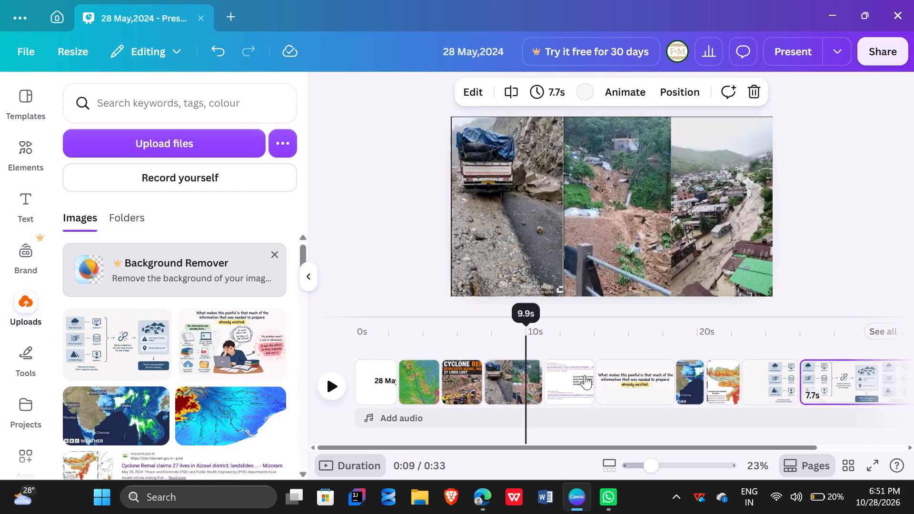
{"action": "left_click_drag", "start_coordinate": [585, 375], "coordinate": [764, 358]}
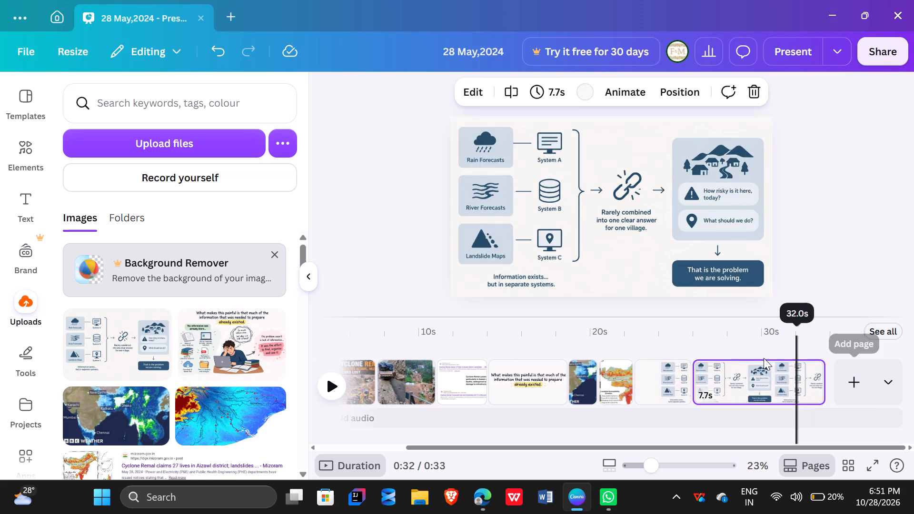
{"action": "left_click_drag", "start_coordinate": [764, 358], "coordinate": [594, 366]}
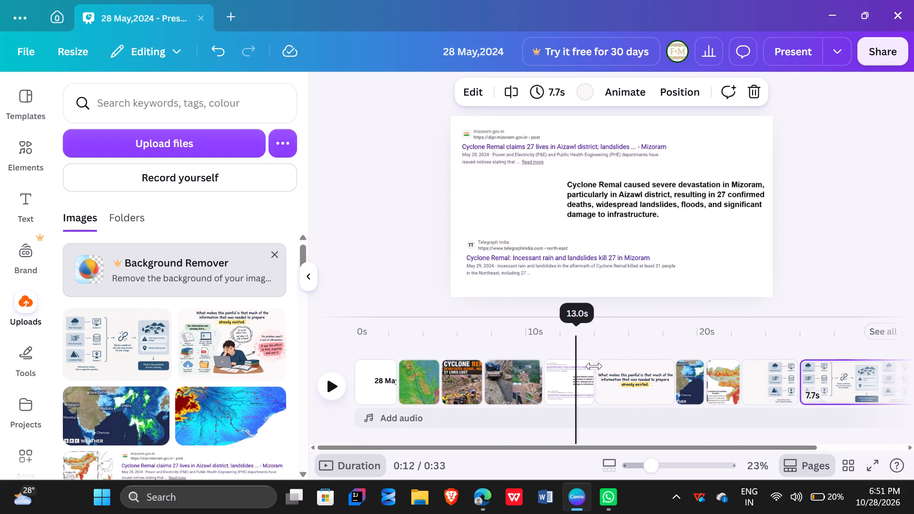
{"action": "left_click_drag", "start_coordinate": [594, 366], "coordinate": [782, 354]}
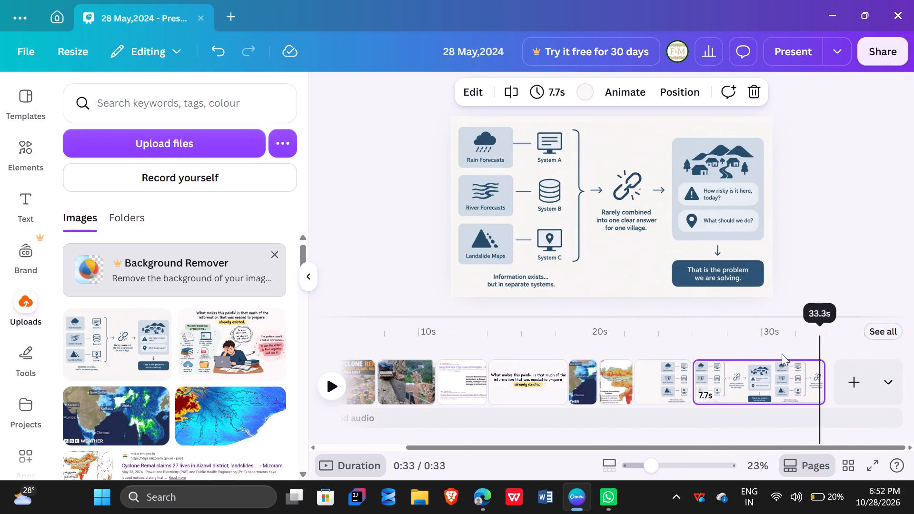
{"action": "left_click_drag", "start_coordinate": [782, 354], "coordinate": [889, 360]}
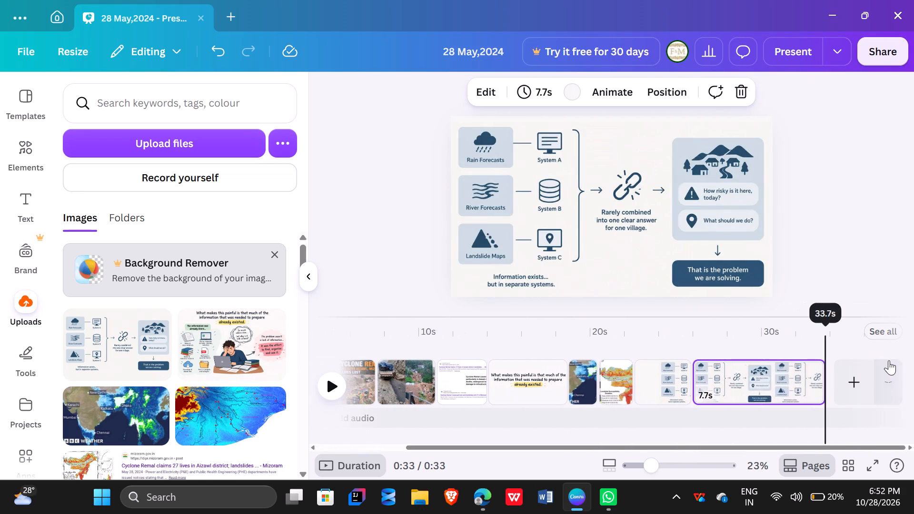
{"action": "left_click_drag", "start_coordinate": [889, 360], "coordinate": [889, 361]}
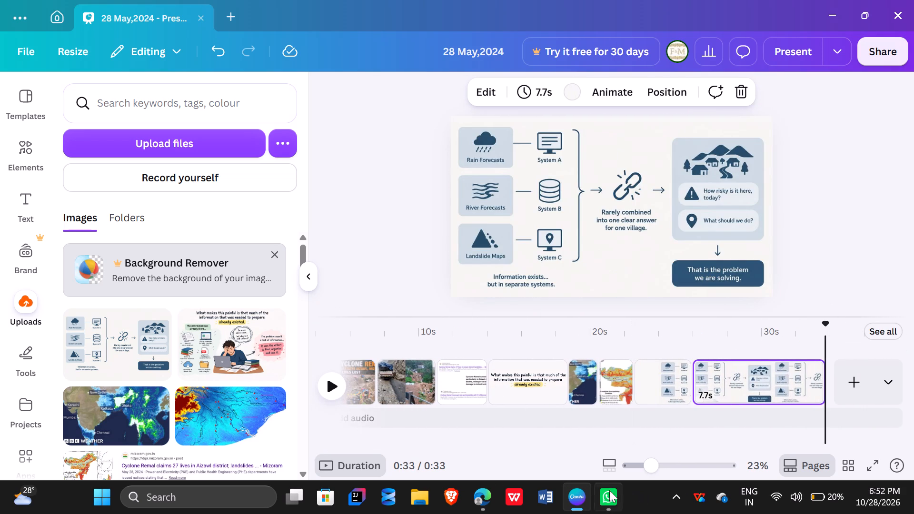
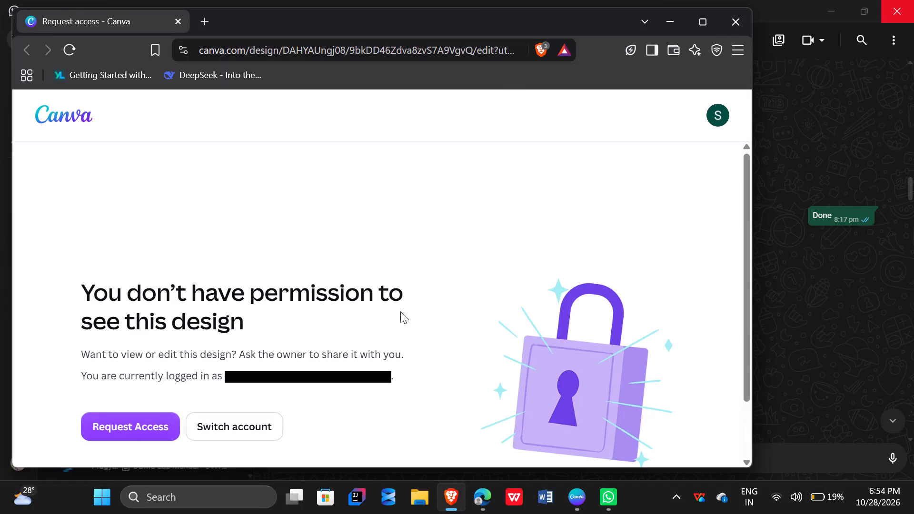
Start switching to a different Canva account from the design's access-request page in the Brave browser.
{"action": "left_click", "coordinate": [238, 416]}
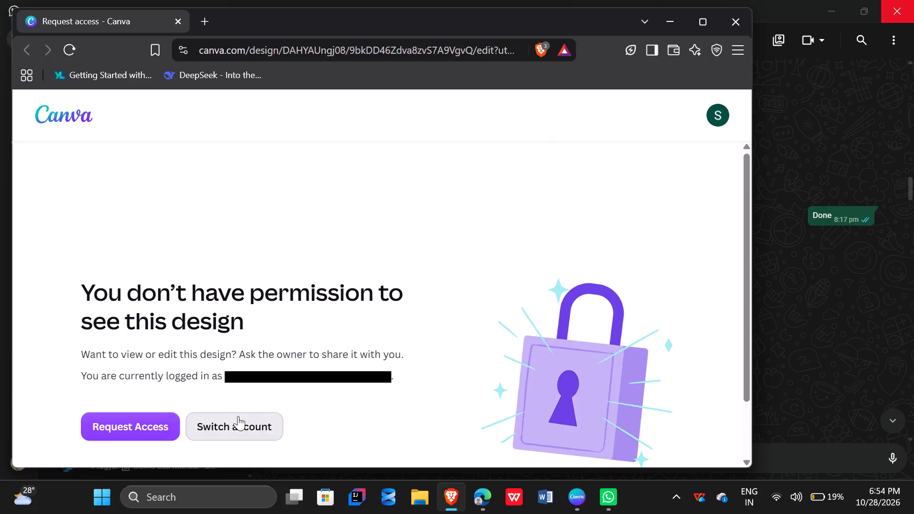